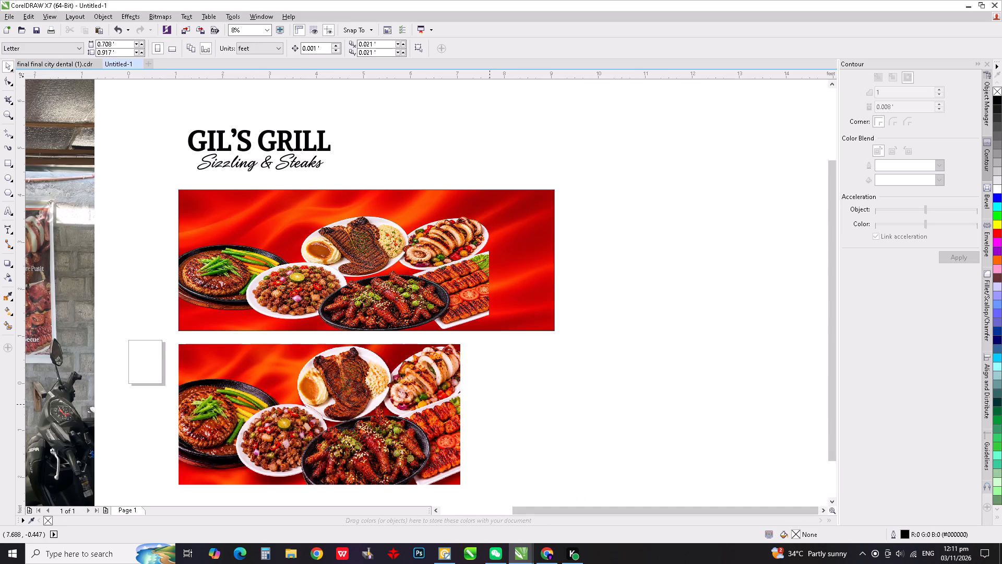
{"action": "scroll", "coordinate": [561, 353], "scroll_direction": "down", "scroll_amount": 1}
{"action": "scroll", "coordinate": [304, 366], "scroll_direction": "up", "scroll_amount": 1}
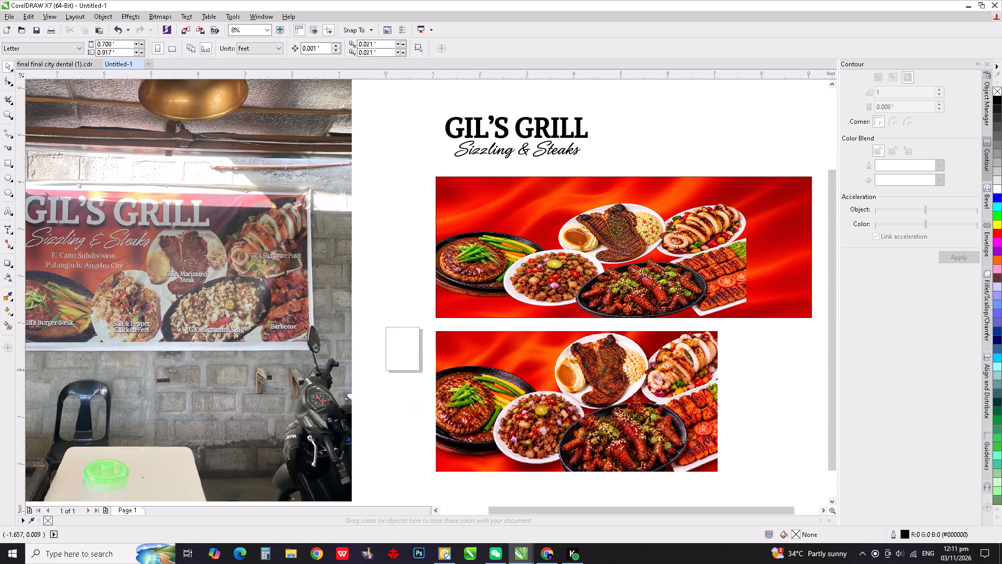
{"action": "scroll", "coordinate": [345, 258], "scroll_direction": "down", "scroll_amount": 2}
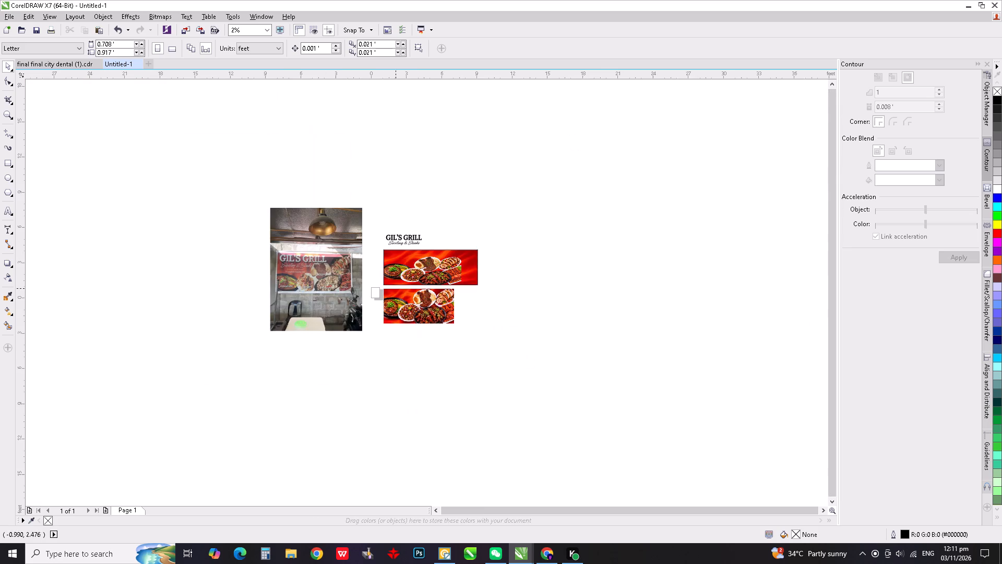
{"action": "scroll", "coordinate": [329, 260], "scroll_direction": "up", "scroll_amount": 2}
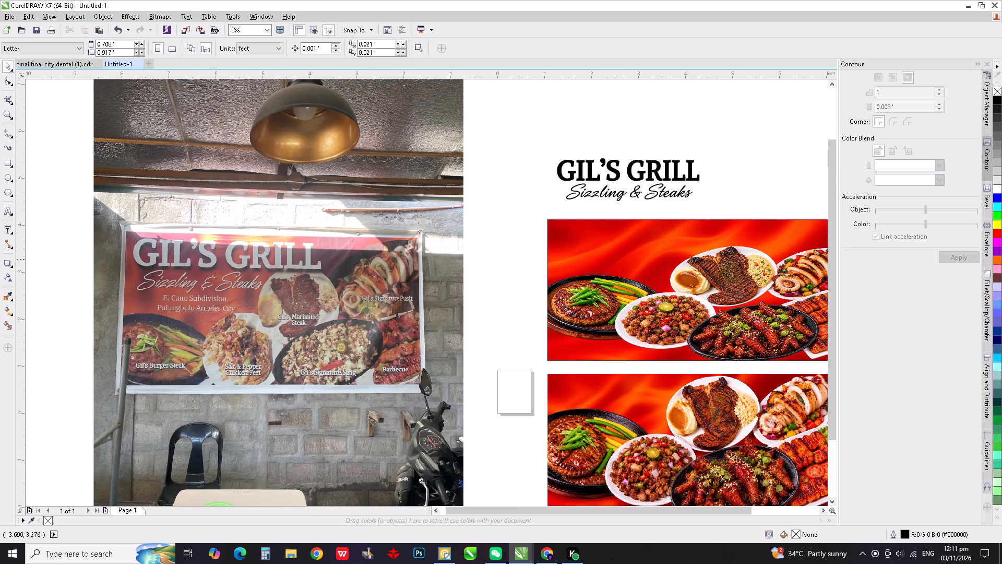
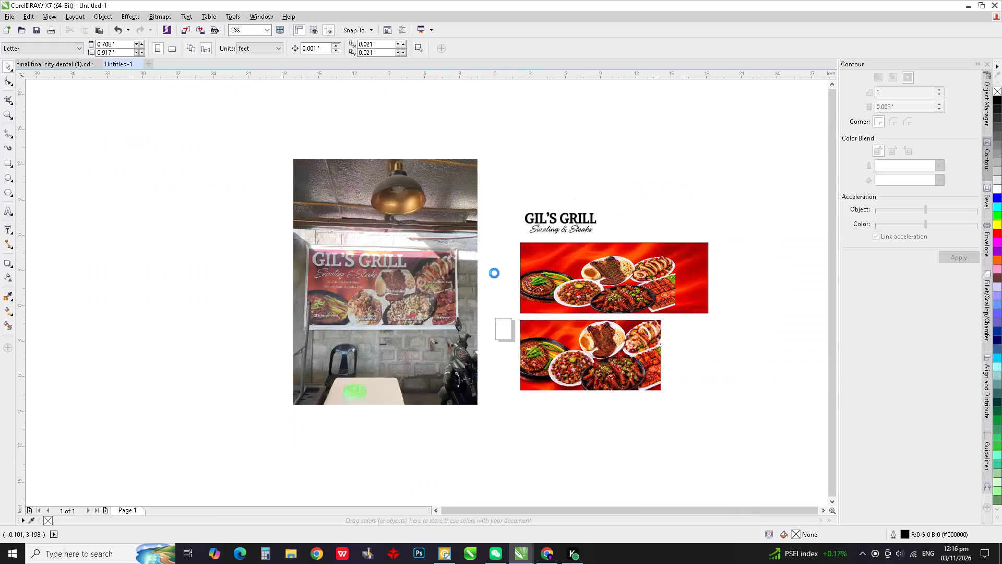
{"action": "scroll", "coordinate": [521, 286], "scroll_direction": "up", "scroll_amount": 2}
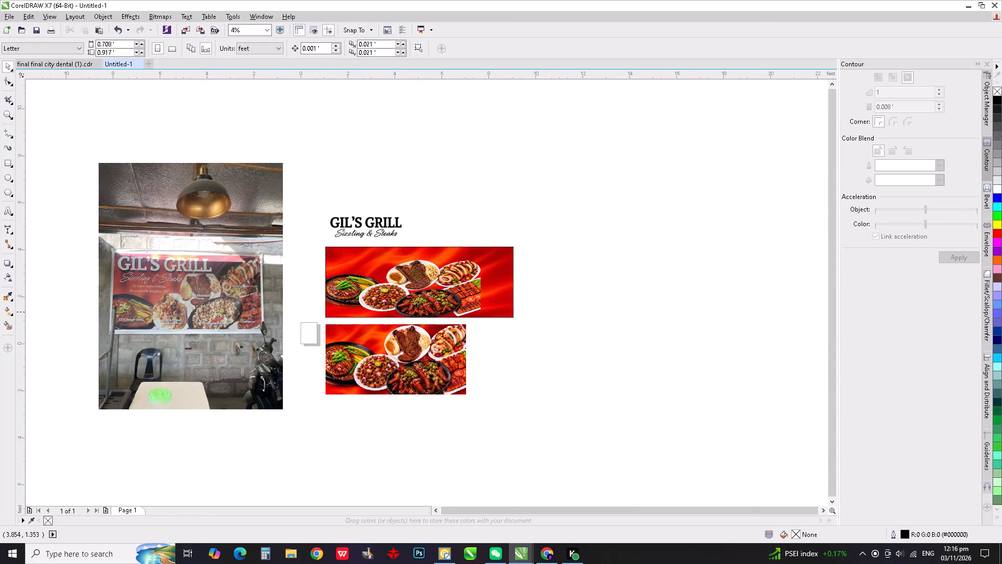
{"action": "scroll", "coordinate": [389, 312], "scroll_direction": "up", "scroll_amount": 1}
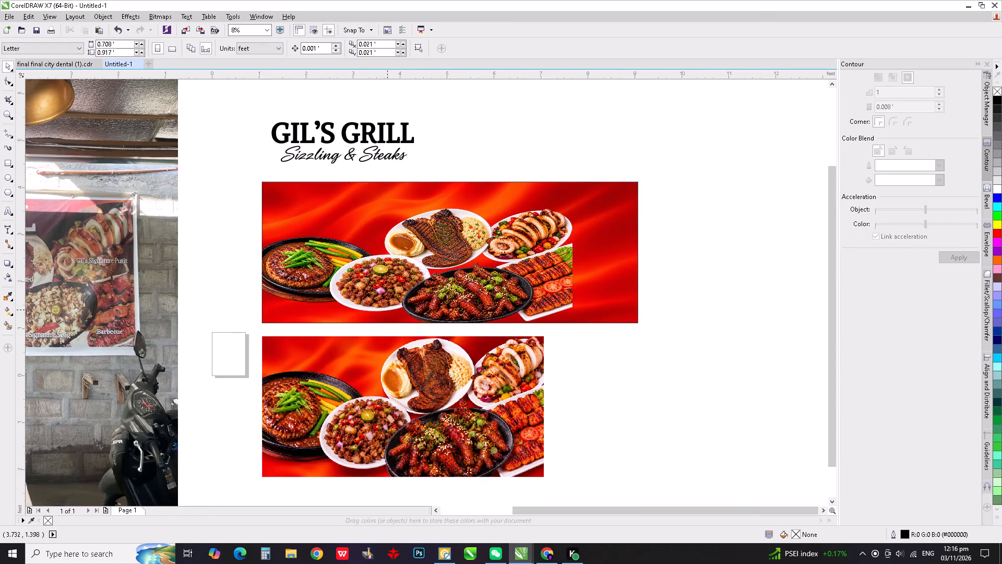
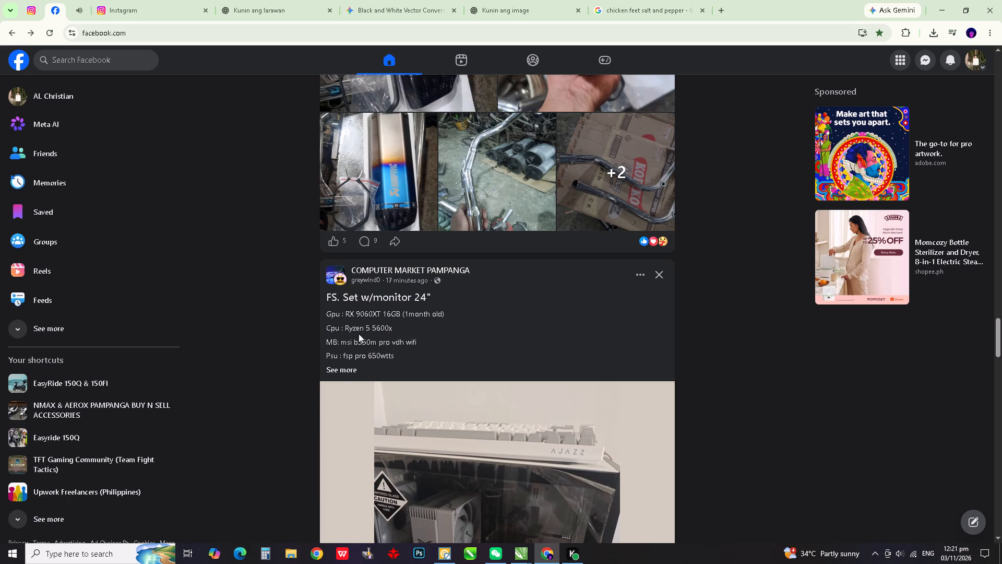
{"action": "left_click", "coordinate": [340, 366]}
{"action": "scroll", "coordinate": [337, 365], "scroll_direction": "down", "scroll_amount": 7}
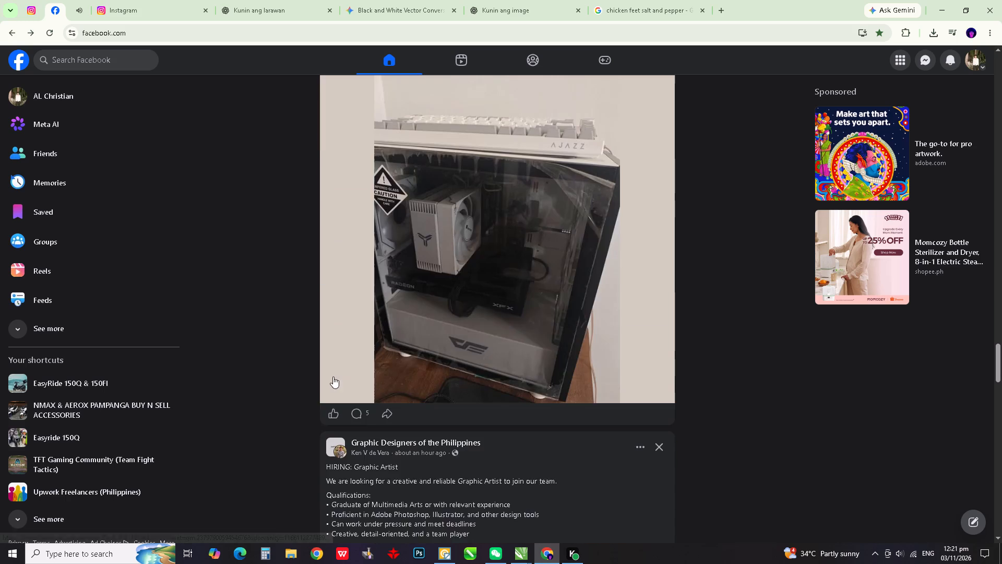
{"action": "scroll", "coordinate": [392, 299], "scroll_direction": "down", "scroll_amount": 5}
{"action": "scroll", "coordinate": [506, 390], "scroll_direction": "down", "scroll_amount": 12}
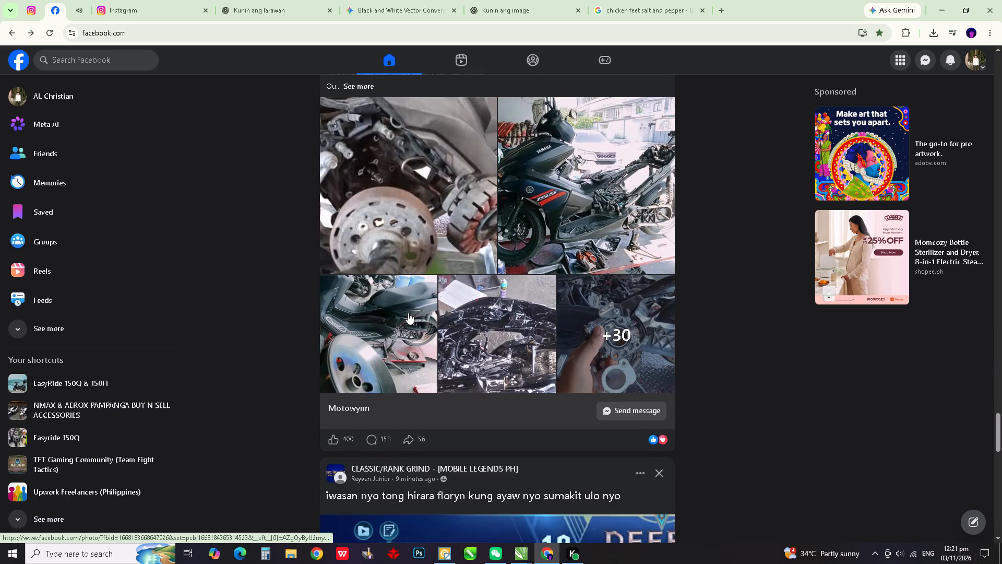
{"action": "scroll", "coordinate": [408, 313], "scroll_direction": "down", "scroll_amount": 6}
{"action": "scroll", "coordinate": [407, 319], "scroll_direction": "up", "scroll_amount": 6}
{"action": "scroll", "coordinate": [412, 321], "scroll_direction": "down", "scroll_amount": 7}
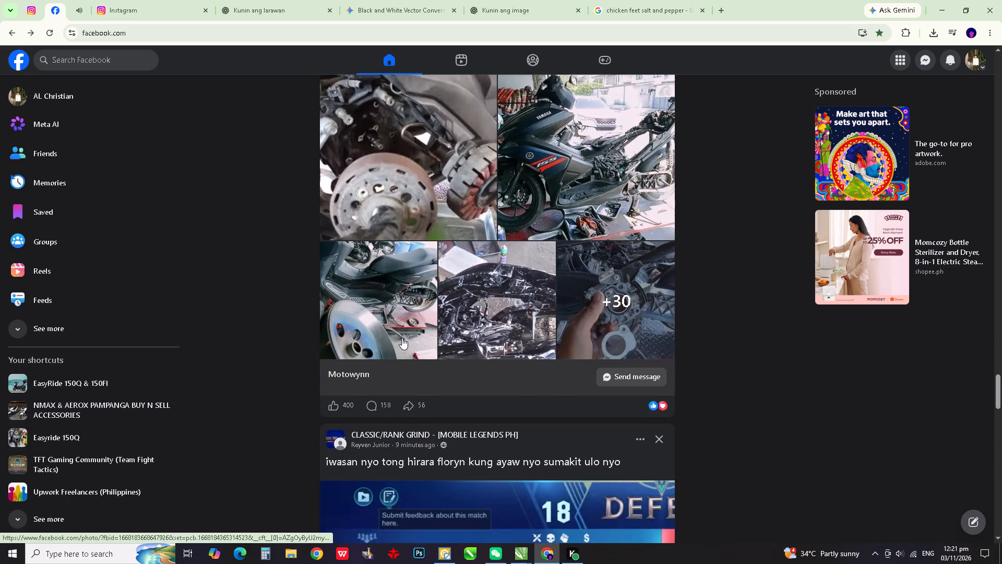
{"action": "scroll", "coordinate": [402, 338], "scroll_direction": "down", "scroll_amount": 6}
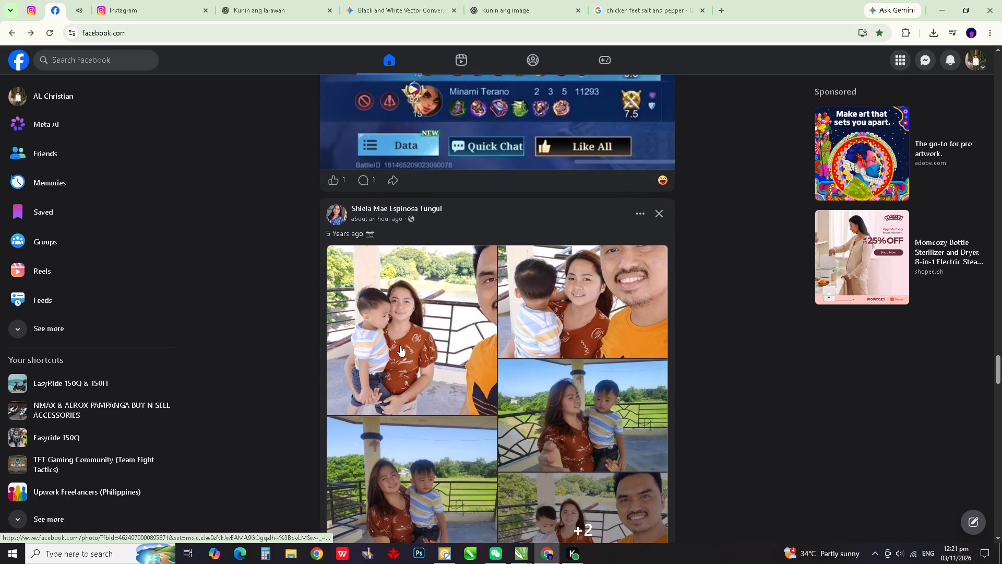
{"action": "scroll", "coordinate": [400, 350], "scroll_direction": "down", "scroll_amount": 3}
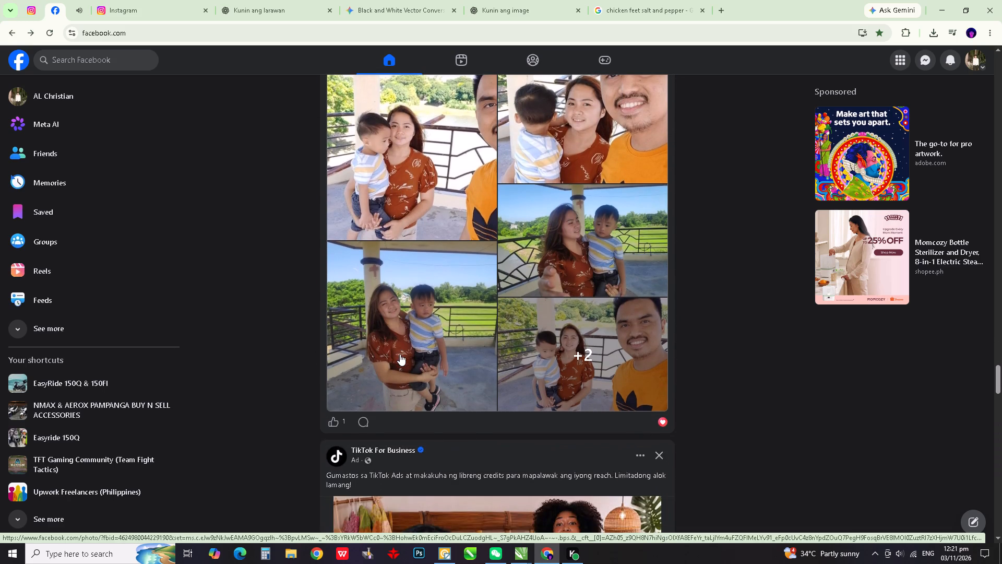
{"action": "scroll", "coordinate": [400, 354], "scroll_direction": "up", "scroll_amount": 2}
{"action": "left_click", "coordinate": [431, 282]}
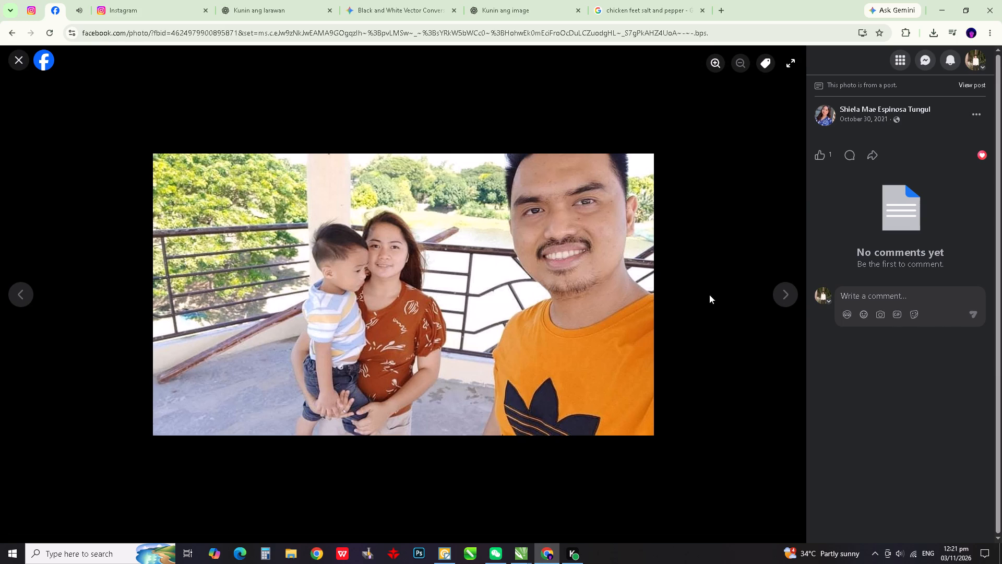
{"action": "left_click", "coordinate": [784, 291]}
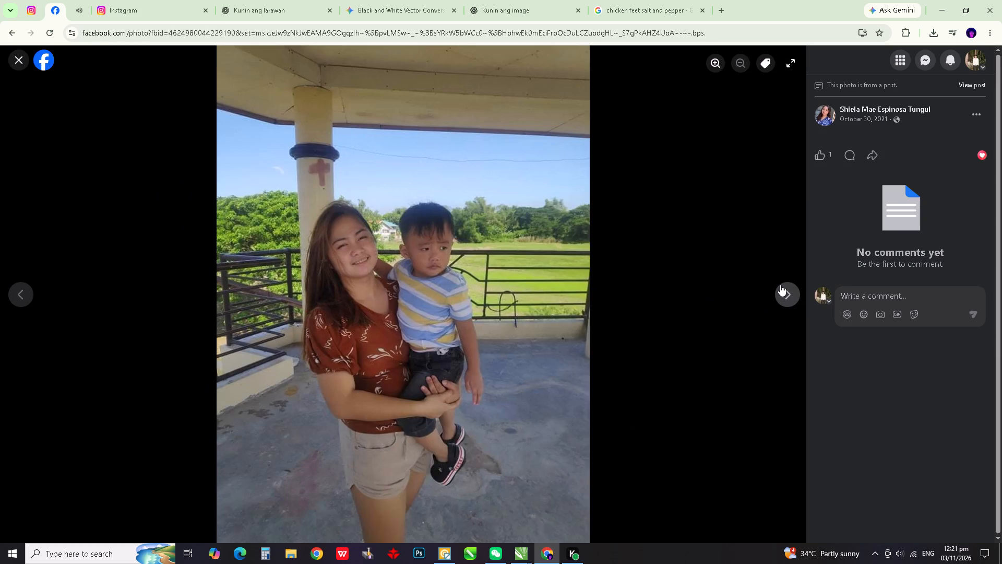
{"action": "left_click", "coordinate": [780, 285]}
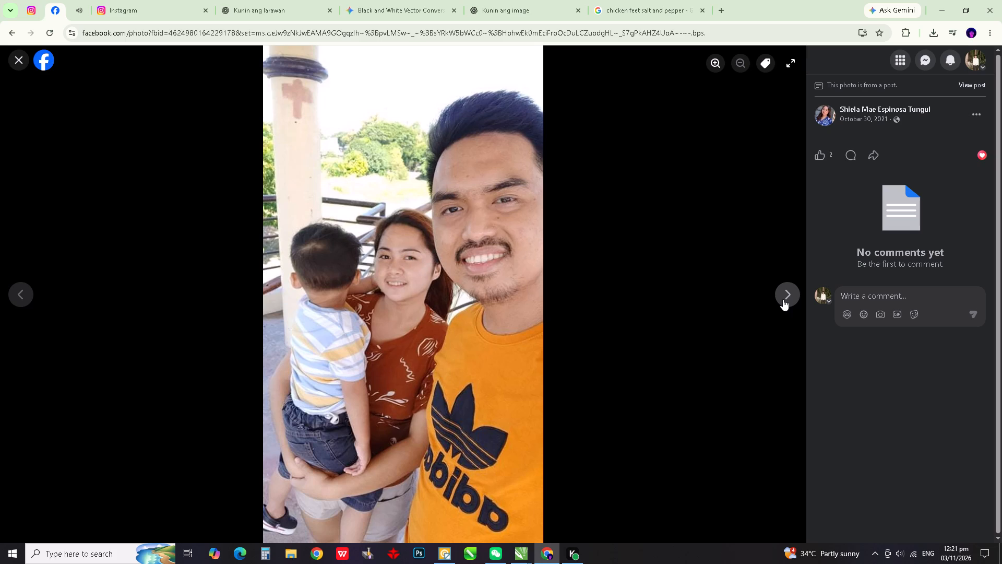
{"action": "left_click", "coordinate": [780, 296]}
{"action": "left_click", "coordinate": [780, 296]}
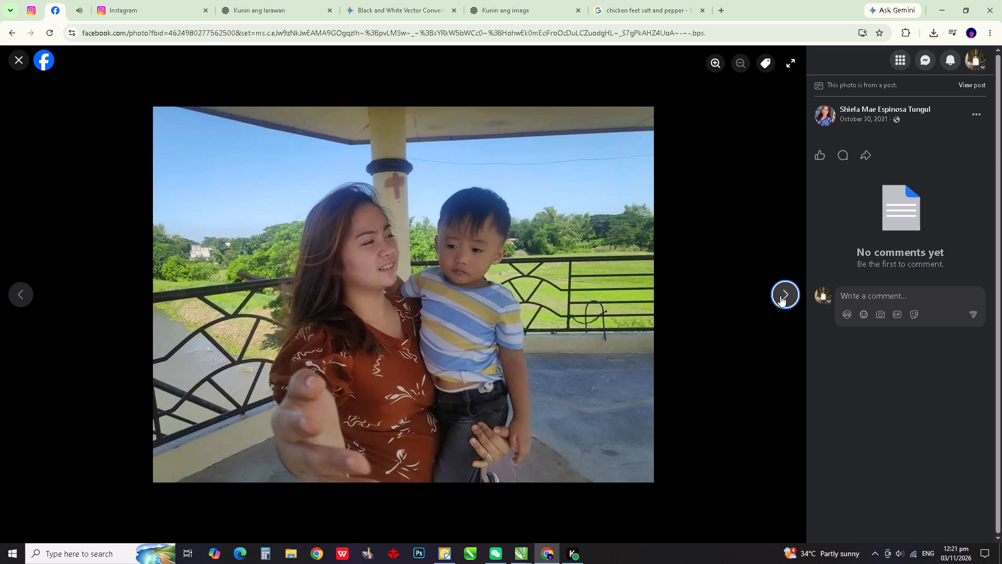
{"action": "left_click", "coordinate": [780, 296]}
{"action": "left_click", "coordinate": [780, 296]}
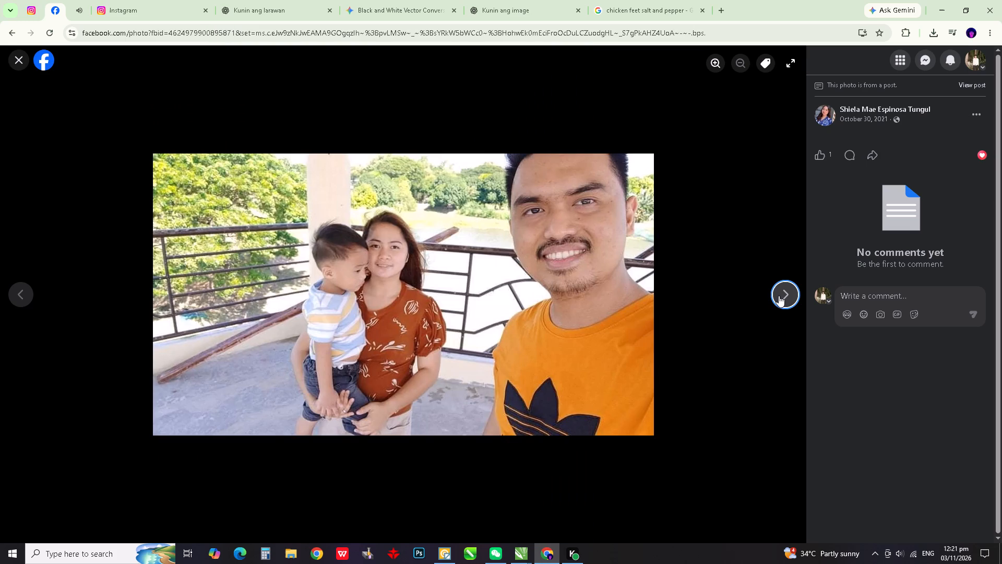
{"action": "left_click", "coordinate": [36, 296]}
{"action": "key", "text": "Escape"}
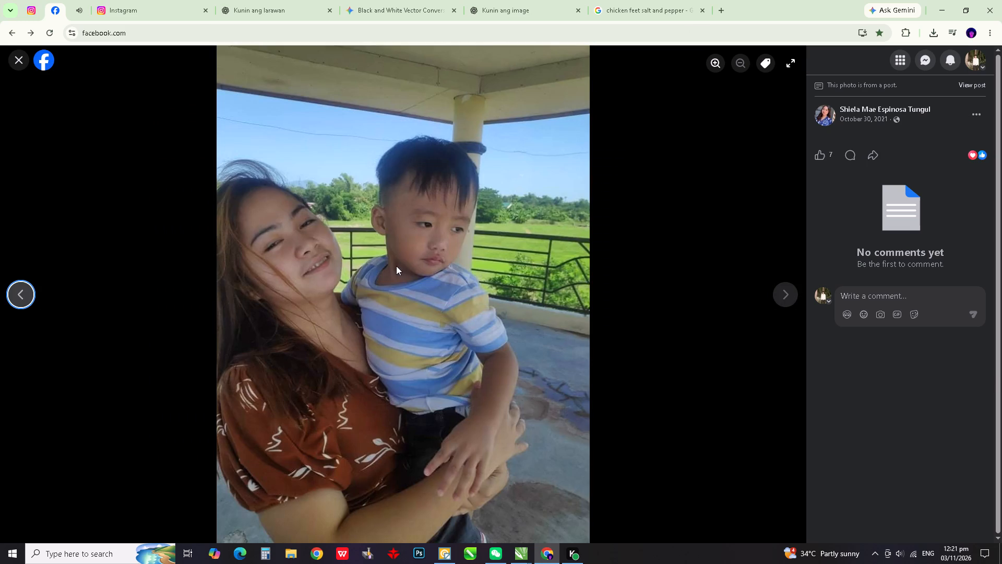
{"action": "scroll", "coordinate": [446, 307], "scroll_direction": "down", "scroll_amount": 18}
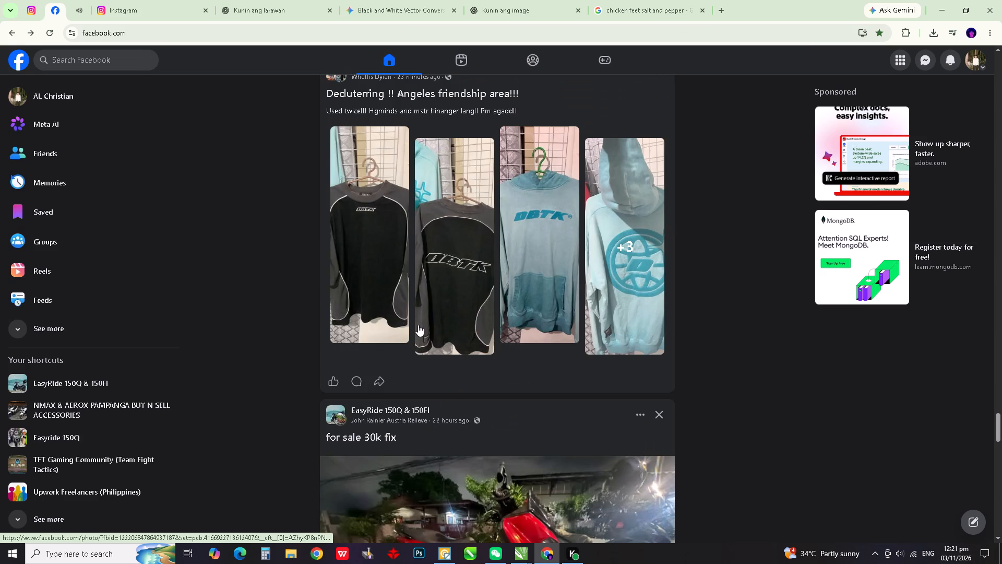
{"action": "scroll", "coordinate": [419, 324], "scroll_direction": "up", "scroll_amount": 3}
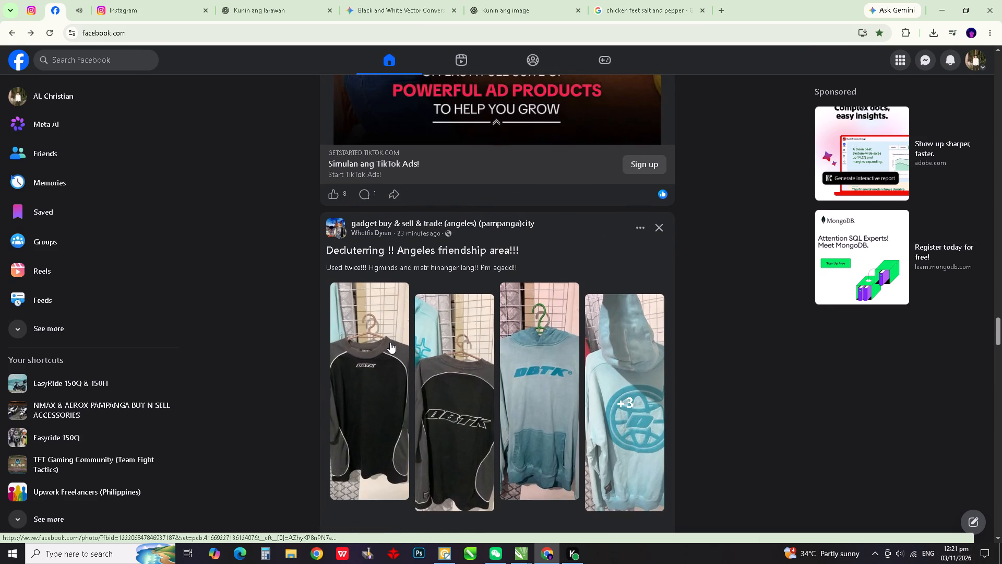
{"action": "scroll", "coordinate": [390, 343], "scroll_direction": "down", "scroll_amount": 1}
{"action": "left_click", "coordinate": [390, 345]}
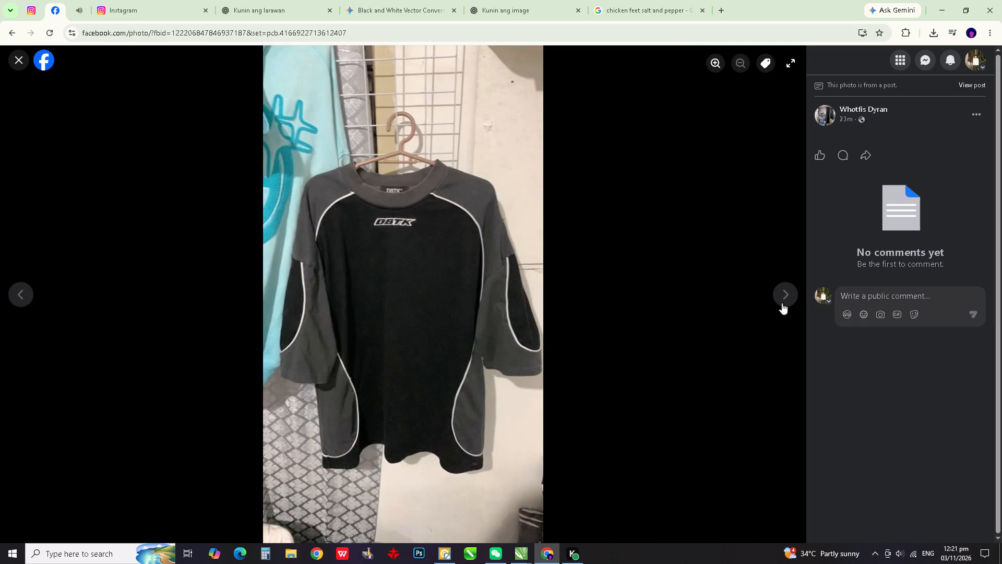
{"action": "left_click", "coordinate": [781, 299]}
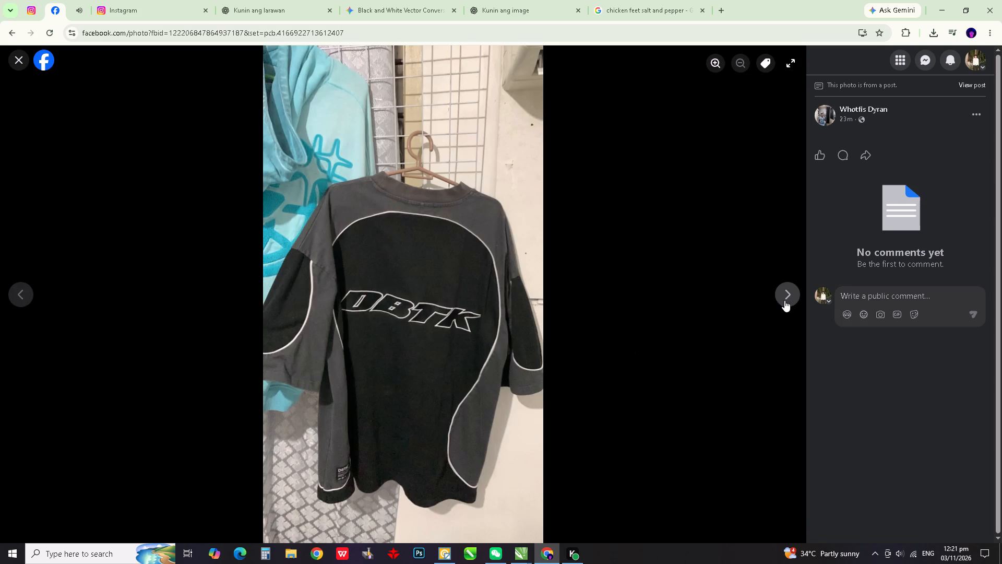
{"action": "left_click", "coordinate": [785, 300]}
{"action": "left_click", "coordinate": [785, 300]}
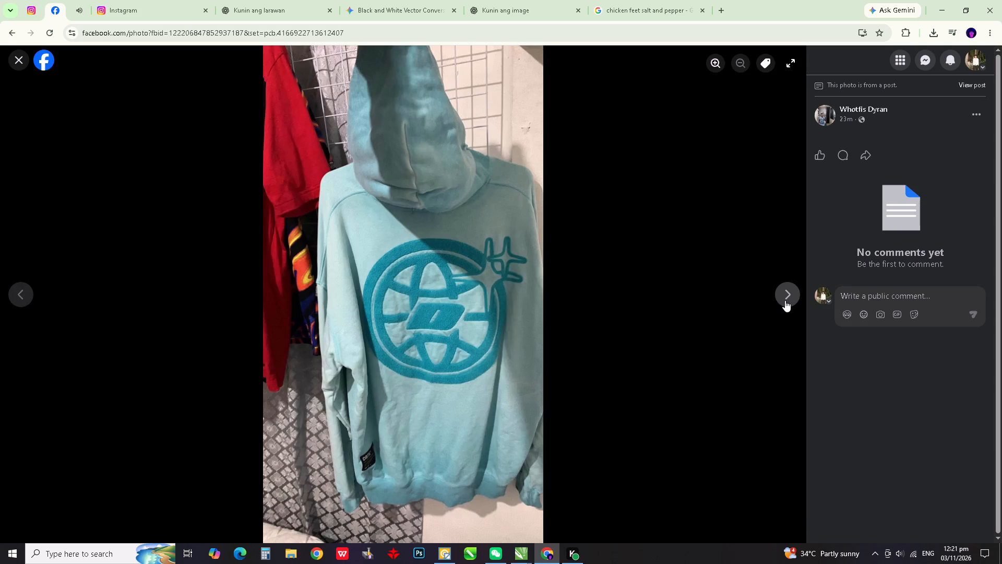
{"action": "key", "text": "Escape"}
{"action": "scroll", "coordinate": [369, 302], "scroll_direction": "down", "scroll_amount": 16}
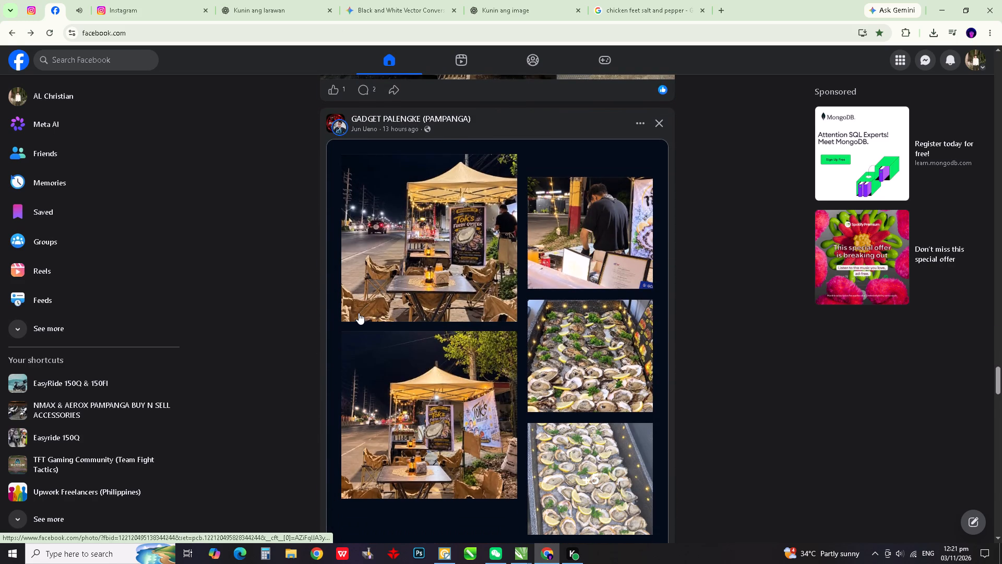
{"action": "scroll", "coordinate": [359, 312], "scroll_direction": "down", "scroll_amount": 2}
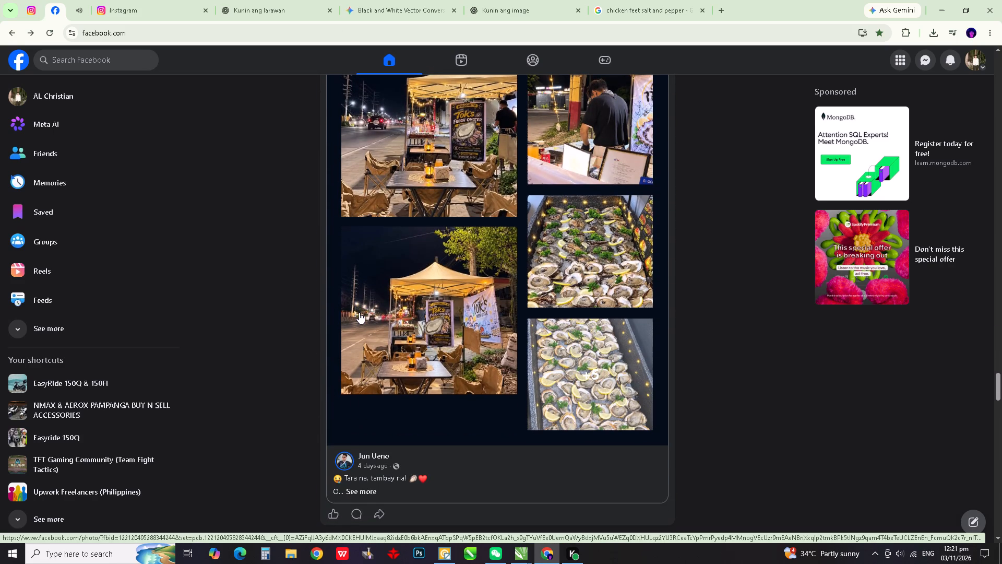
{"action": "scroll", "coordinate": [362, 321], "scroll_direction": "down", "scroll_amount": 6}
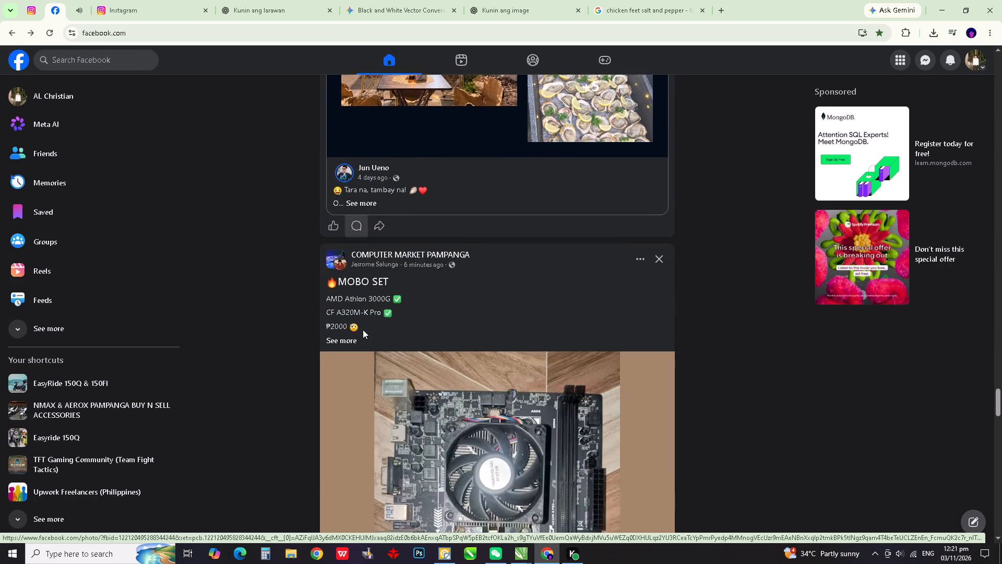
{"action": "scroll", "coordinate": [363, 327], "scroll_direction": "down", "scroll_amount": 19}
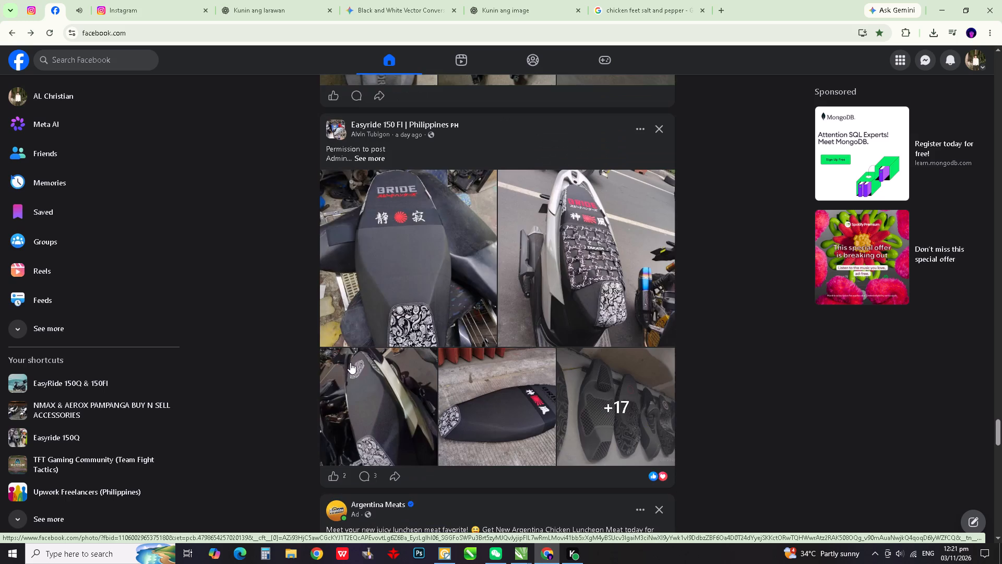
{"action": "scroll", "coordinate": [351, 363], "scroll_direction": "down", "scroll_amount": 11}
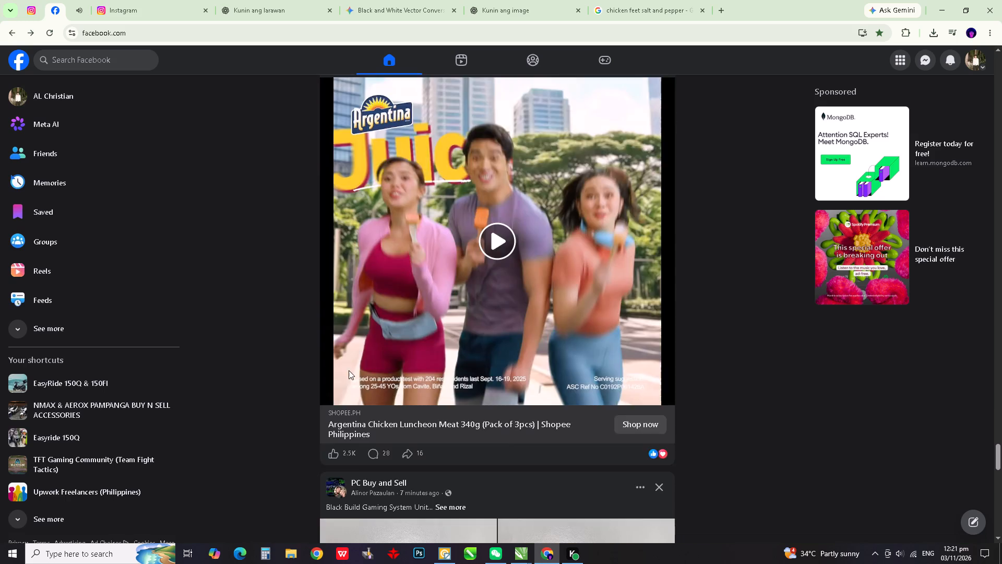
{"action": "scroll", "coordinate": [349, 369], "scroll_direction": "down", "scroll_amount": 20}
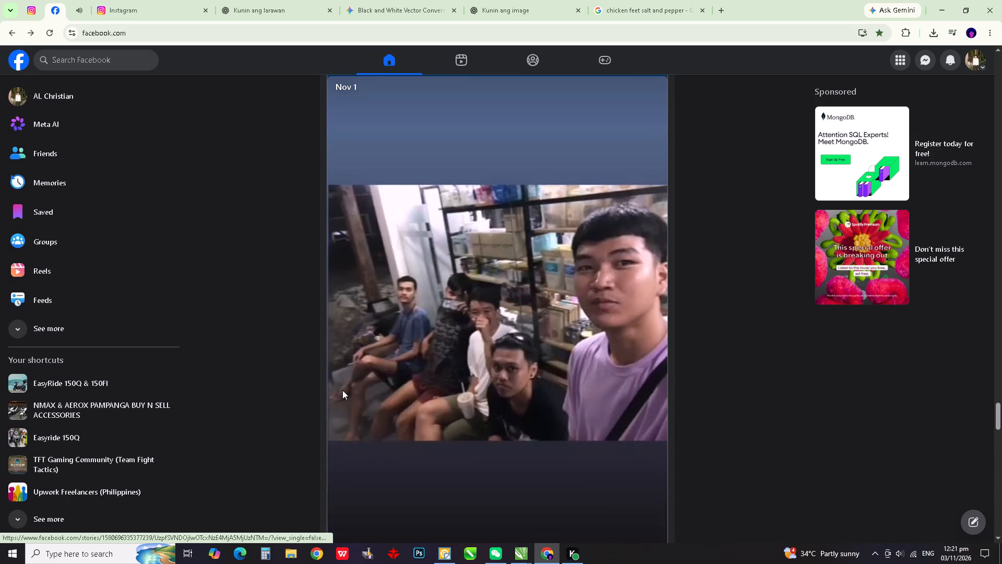
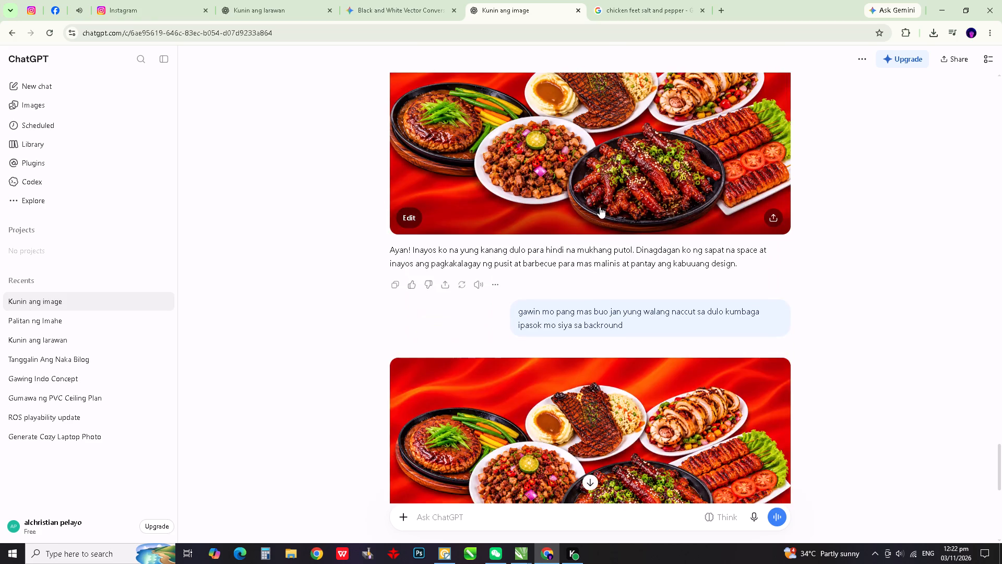
Switch to Facebook and check the home feed and the list of recent chats.
{"action": "scroll", "coordinate": [602, 203], "scroll_direction": "up", "scroll_amount": 4}
{"action": "left_click", "coordinate": [42, 0]}
{"action": "left_click", "coordinate": [55, 3]}
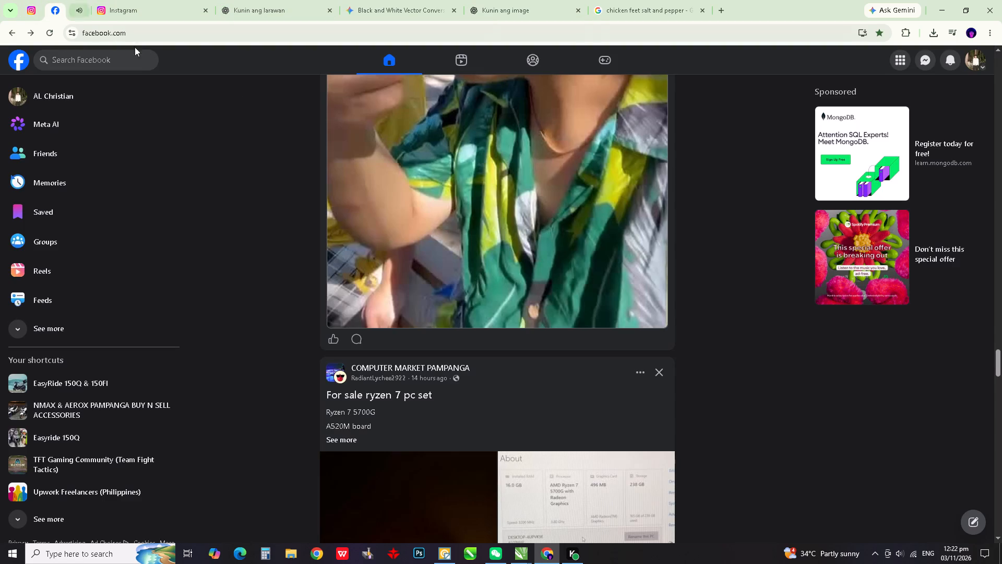
{"action": "scroll", "coordinate": [609, 289], "scroll_direction": "up", "scroll_amount": 13}
{"action": "scroll", "coordinate": [614, 286], "scroll_direction": "up", "scroll_amount": 18}
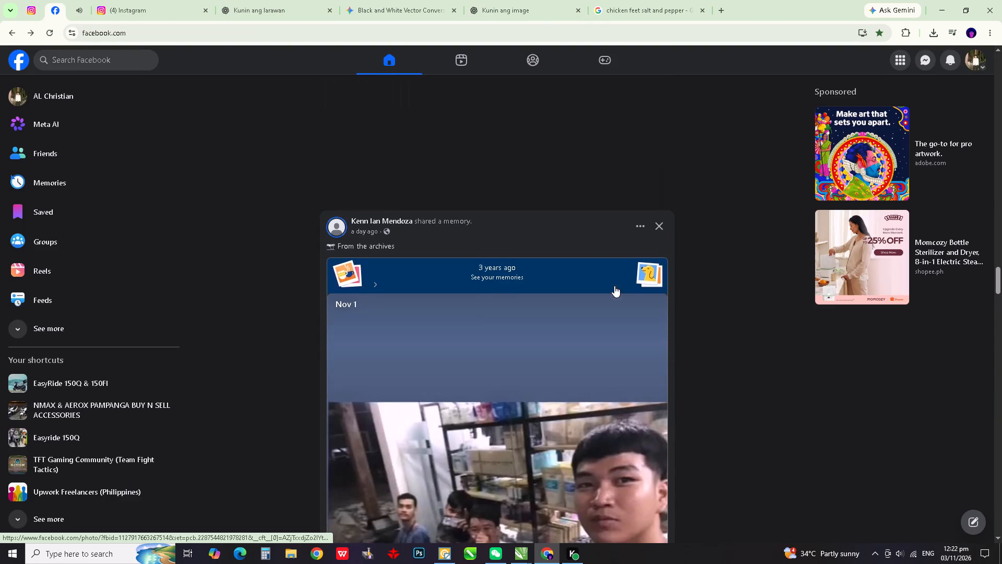
{"action": "scroll", "coordinate": [614, 286], "scroll_direction": "up", "scroll_amount": 18}
{"action": "scroll", "coordinate": [614, 286], "scroll_direction": "up", "scroll_amount": 20}
{"action": "scroll", "coordinate": [614, 286], "scroll_direction": "up", "scroll_amount": 2}
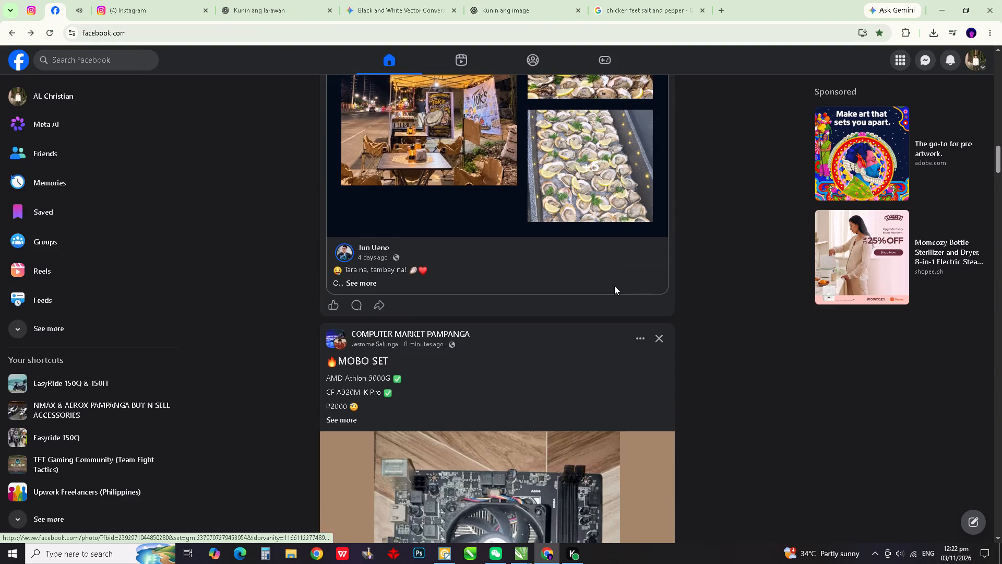
{"action": "scroll", "coordinate": [614, 286], "scroll_direction": "up", "scroll_amount": 14}
{"action": "scroll", "coordinate": [614, 286], "scroll_direction": "up", "scroll_amount": 20}
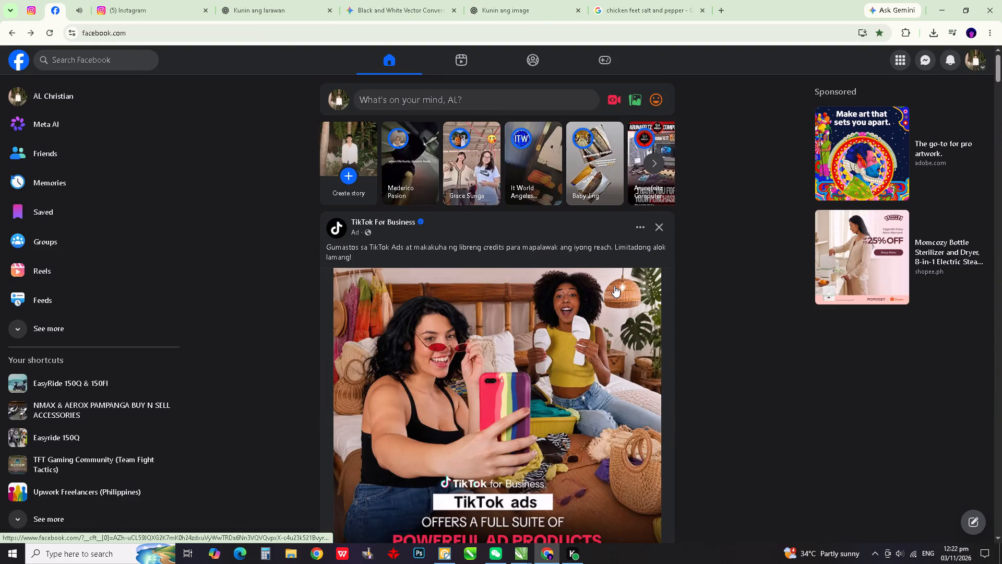
{"action": "scroll", "coordinate": [614, 286], "scroll_direction": "up", "scroll_amount": 6}
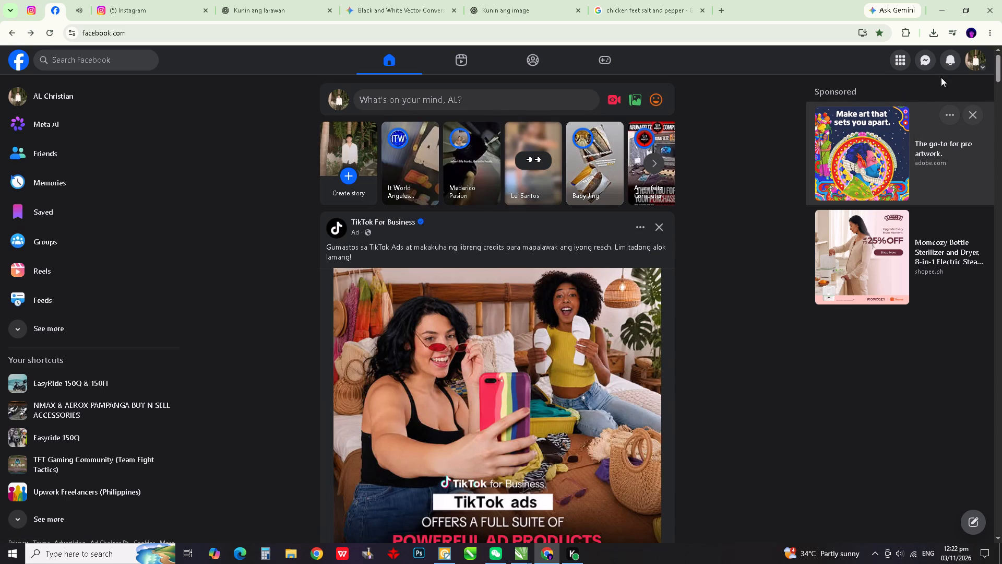
{"action": "left_click", "coordinate": [927, 62]}
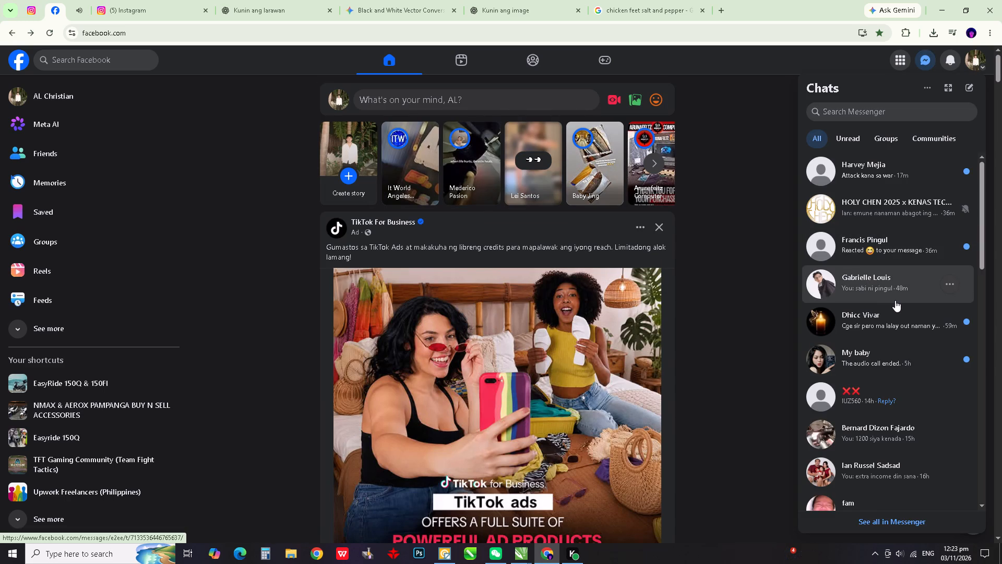
{"action": "left_click", "coordinate": [931, 61]}
{"action": "scroll", "coordinate": [384, 290], "scroll_direction": "down", "scroll_amount": 6}
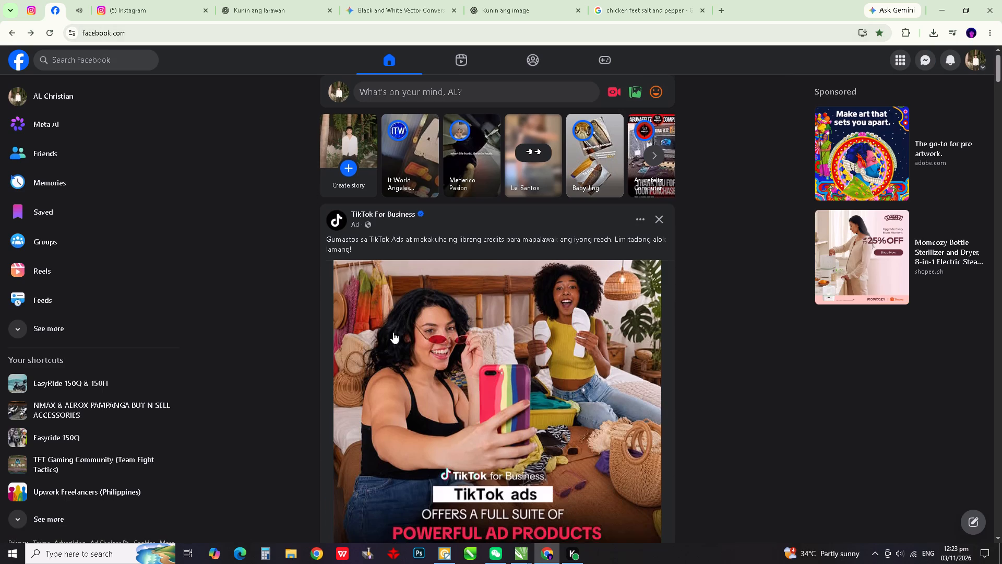
{"action": "scroll", "coordinate": [420, 371], "scroll_direction": "down", "scroll_amount": 7}
Switch to the Untitled-1 document in CorelDRAW and compare the photographed Gil's Grill banner with the red-background food platter images.
{"action": "left_click", "coordinate": [529, 553]}
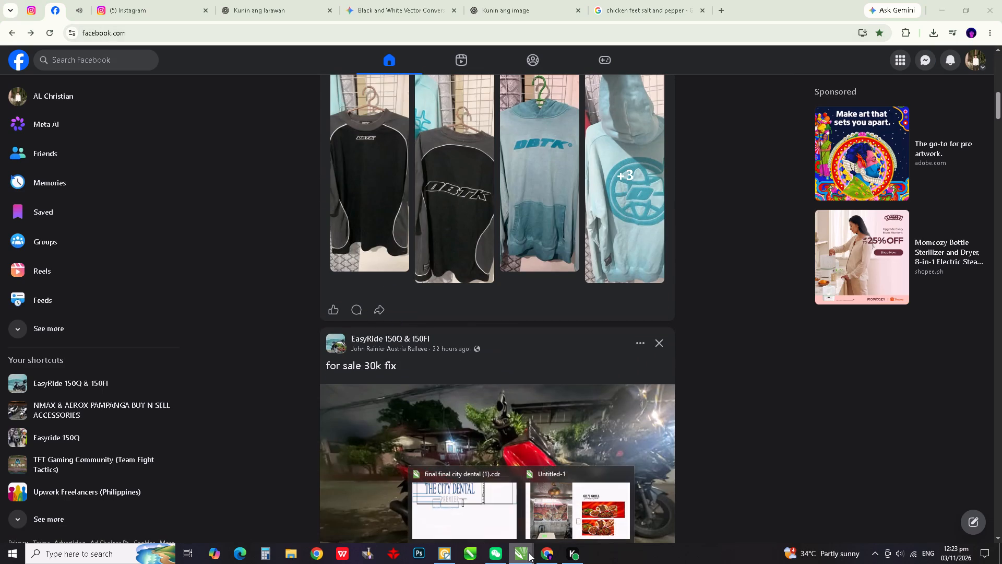
{"action": "left_click", "coordinate": [553, 527]}
{"action": "scroll", "coordinate": [269, 240], "scroll_direction": "up", "scroll_amount": 3}
{"action": "scroll", "coordinate": [346, 307], "scroll_direction": "down", "scroll_amount": 2}
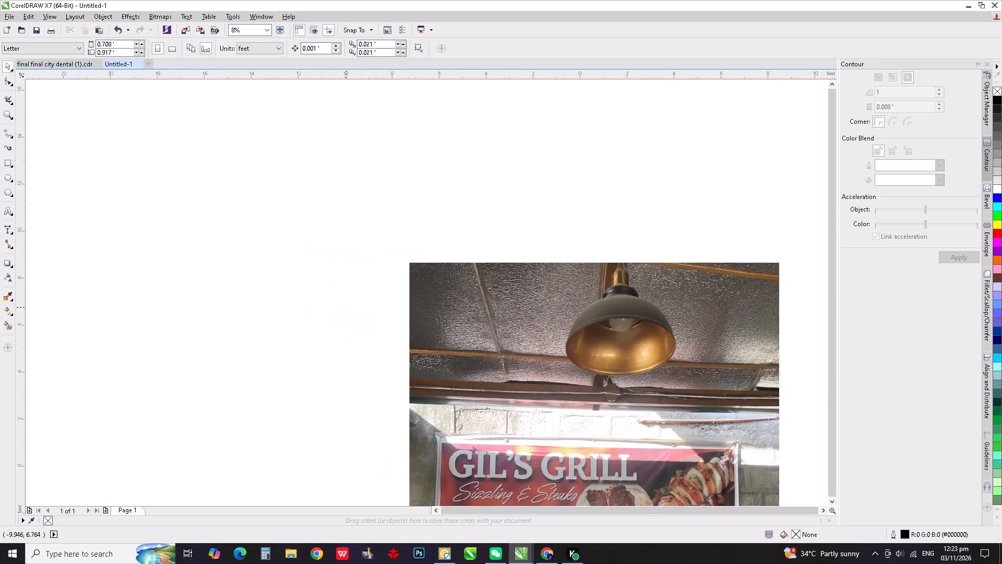
{"action": "scroll", "coordinate": [433, 369], "scroll_direction": "up", "scroll_amount": 3}
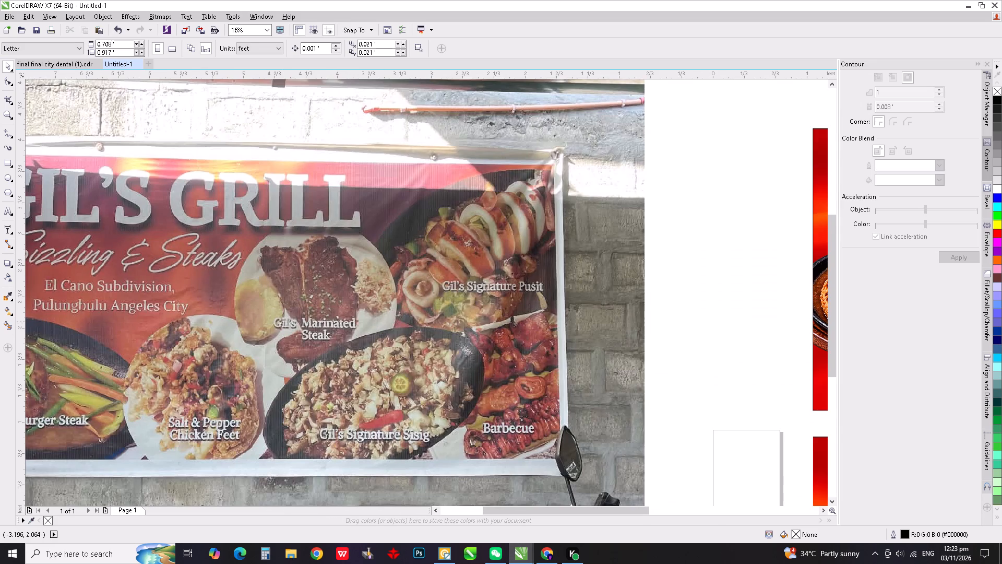
{"action": "scroll", "coordinate": [415, 324], "scroll_direction": "down", "scroll_amount": 3}
{"action": "scroll", "coordinate": [409, 336], "scroll_direction": "up", "scroll_amount": 2}
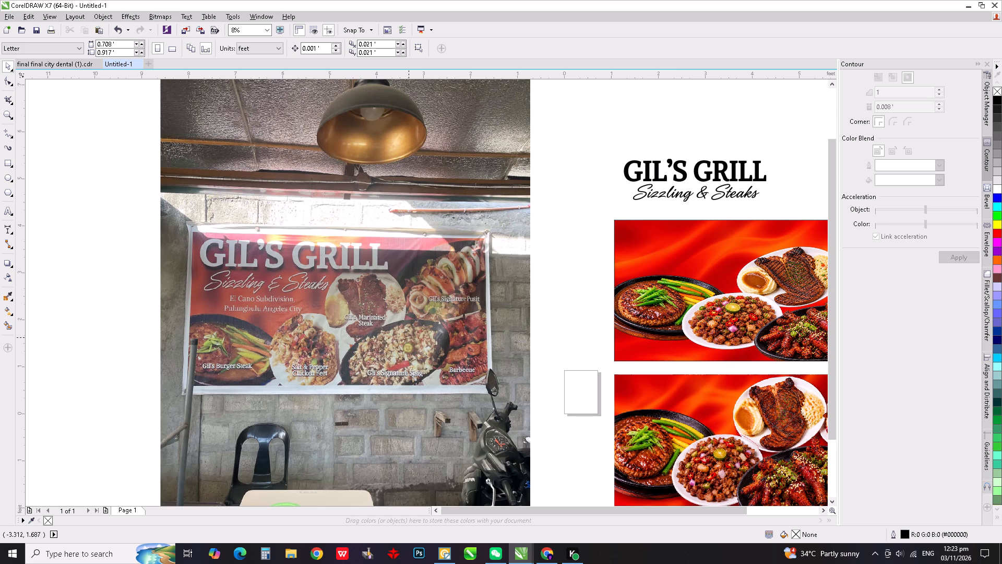
{"action": "scroll", "coordinate": [412, 338], "scroll_direction": "down", "scroll_amount": 1}
{"action": "scroll", "coordinate": [412, 338], "scroll_direction": "up", "scroll_amount": 1}
{"action": "scroll", "coordinate": [770, 449], "scroll_direction": "up", "scroll_amount": 3}
{"action": "scroll", "coordinate": [481, 250], "scroll_direction": "down", "scroll_amount": 1}
{"action": "scroll", "coordinate": [504, 345], "scroll_direction": "down", "scroll_amount": 1}
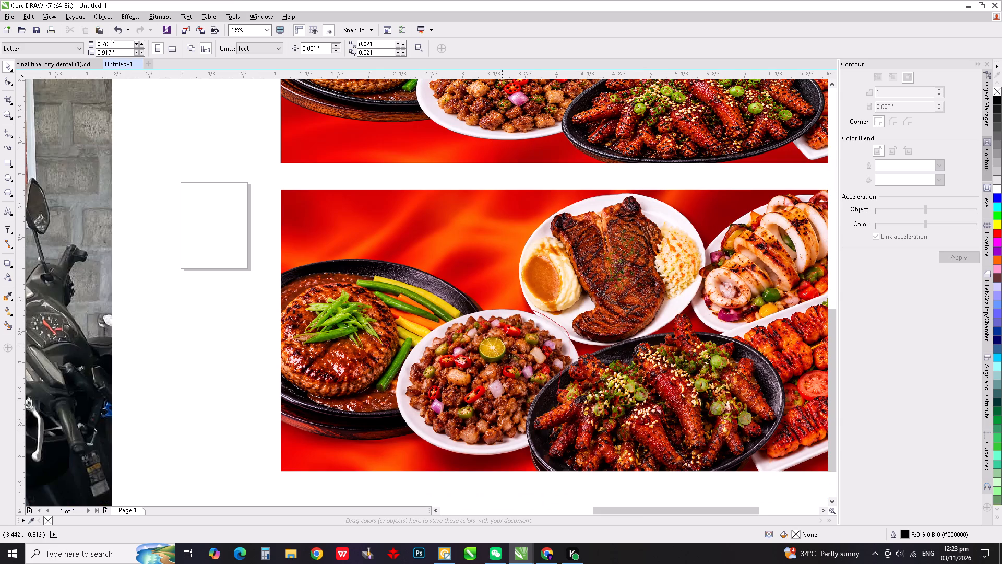
{"action": "scroll", "coordinate": [479, 369], "scroll_direction": "up", "scroll_amount": 2}
{"action": "scroll", "coordinate": [448, 316], "scroll_direction": "down", "scroll_amount": 3}
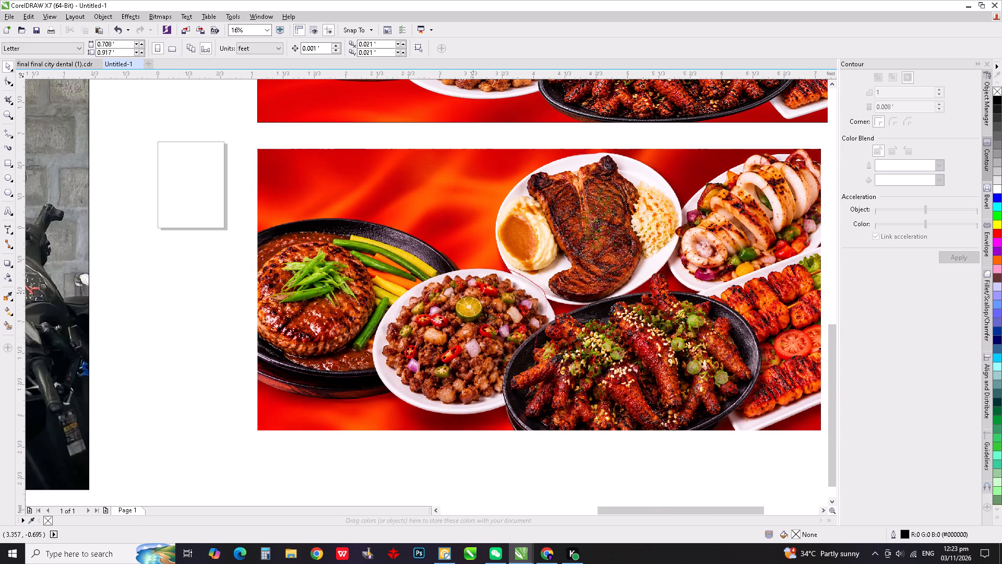
In CorelDRAW, examine the red-background platter image up close against the banner and the tarpaulin photo.
{"action": "scroll", "coordinate": [473, 295], "scroll_direction": "down", "scroll_amount": 2}
{"action": "scroll", "coordinate": [559, 297], "scroll_direction": "up", "scroll_amount": 2}
{"action": "scroll", "coordinate": [512, 311], "scroll_direction": "down", "scroll_amount": 2}
{"action": "scroll", "coordinate": [498, 304], "scroll_direction": "up", "scroll_amount": 1}
{"action": "scroll", "coordinate": [391, 177], "scroll_direction": "up", "scroll_amount": 1}
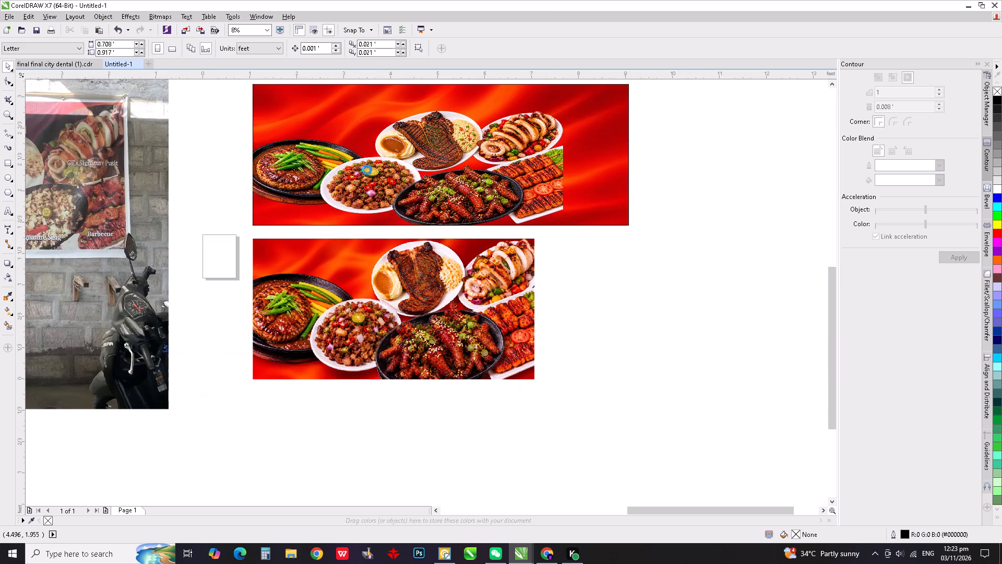
{"action": "scroll", "coordinate": [391, 244], "scroll_direction": "down", "scroll_amount": 1}
{"action": "scroll", "coordinate": [354, 372], "scroll_direction": "up", "scroll_amount": 2}
{"action": "left_click", "coordinate": [354, 372]}
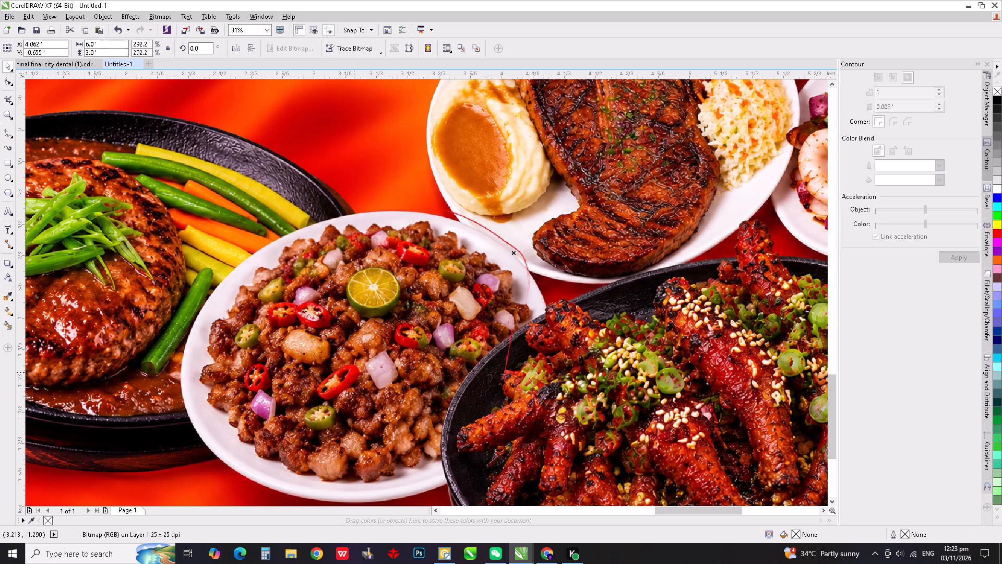
{"action": "scroll", "coordinate": [369, 373], "scroll_direction": "down", "scroll_amount": 2}
{"action": "scroll", "coordinate": [323, 344], "scroll_direction": "up", "scroll_amount": 2}
{"action": "scroll", "coordinate": [335, 320], "scroll_direction": "down", "scroll_amount": 2}
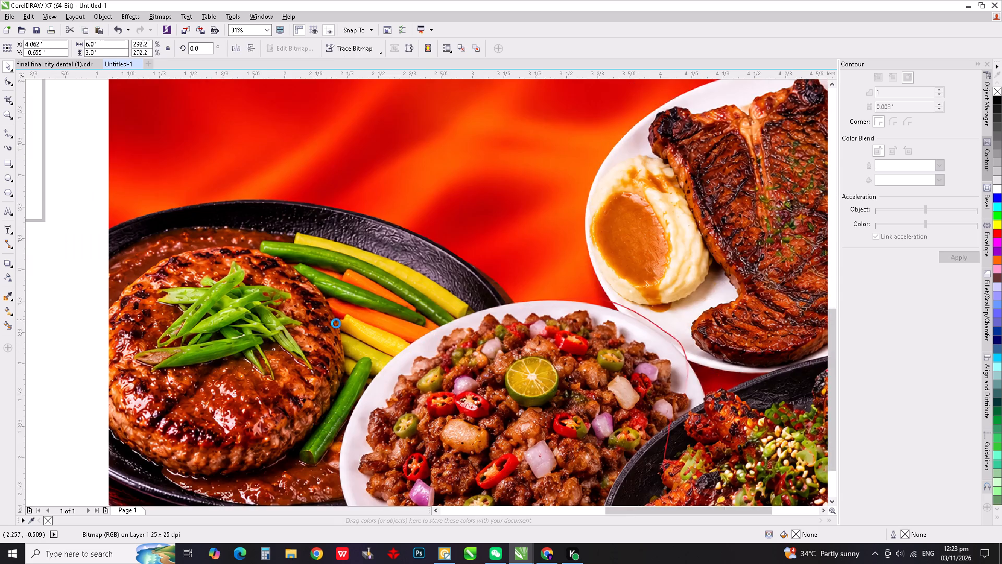
{"action": "scroll", "coordinate": [336, 323], "scroll_direction": "down", "scroll_amount": 1}
{"action": "scroll", "coordinate": [492, 349], "scroll_direction": "down", "scroll_amount": 1}
{"action": "scroll", "coordinate": [461, 308], "scroll_direction": "up", "scroll_amount": 1}
{"action": "scroll", "coordinate": [536, 269], "scroll_direction": "down", "scroll_amount": 1}
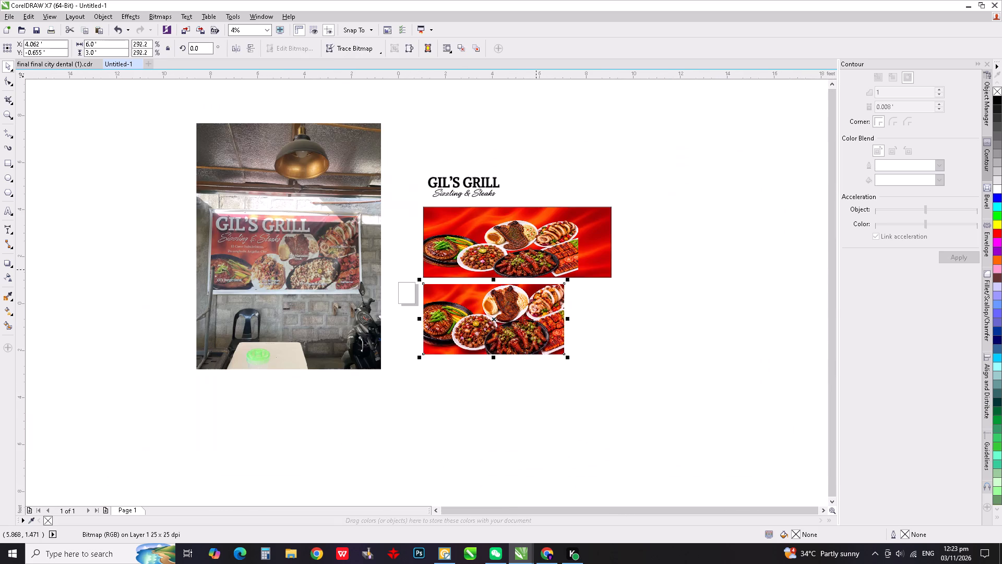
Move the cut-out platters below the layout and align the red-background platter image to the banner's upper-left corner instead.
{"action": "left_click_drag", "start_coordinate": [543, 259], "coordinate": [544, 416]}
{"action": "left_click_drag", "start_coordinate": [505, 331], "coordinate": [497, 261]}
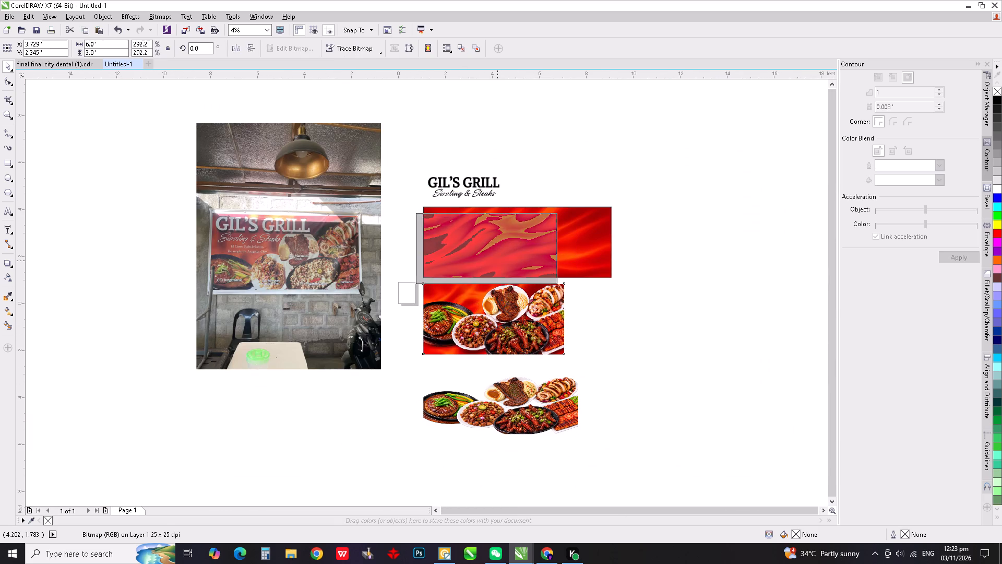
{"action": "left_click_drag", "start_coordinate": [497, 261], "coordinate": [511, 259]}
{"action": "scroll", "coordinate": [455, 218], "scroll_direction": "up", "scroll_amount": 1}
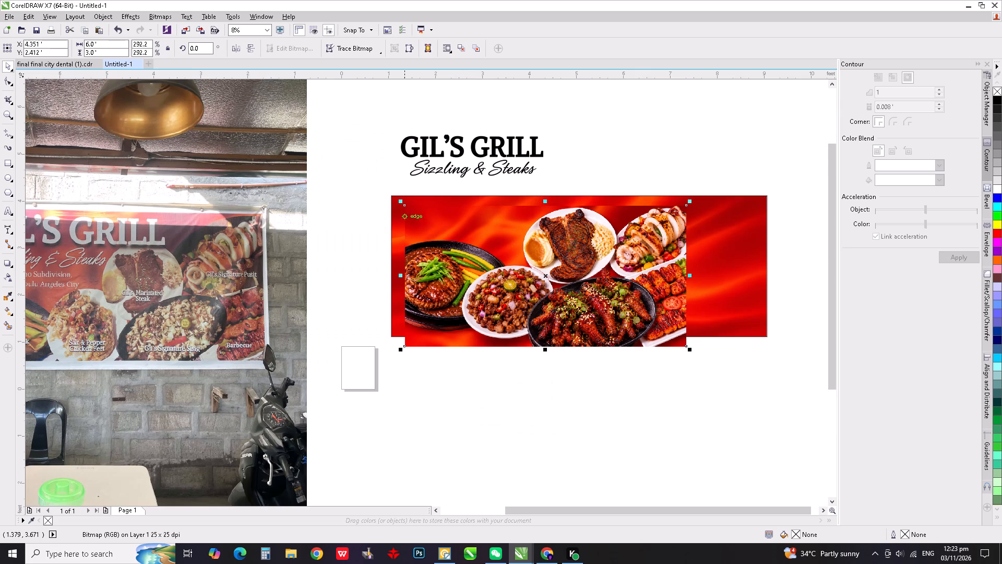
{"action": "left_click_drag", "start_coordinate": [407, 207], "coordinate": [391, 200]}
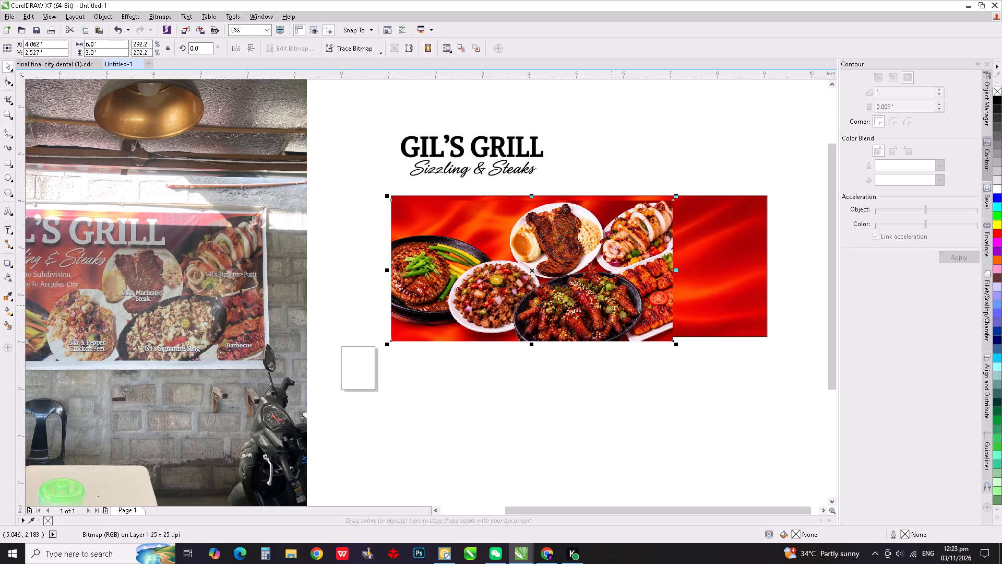
Enlarge the red-background platter image proportionally to about 7.97 ft wide to span the banner.
{"action": "left_click_drag", "start_coordinate": [678, 343], "coordinate": [729, 369]}
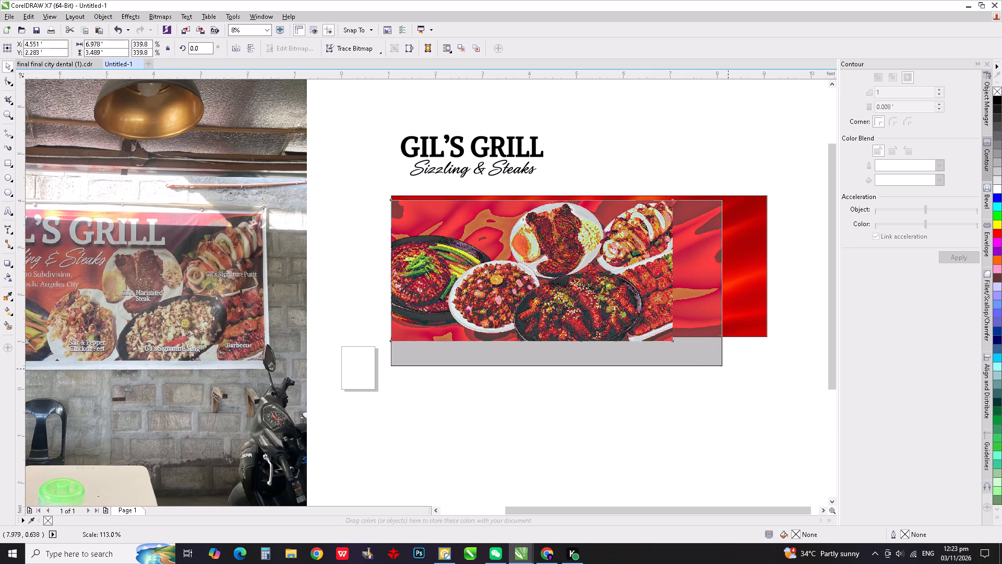
{"action": "left_click_drag", "start_coordinate": [729, 369], "coordinate": [761, 410]}
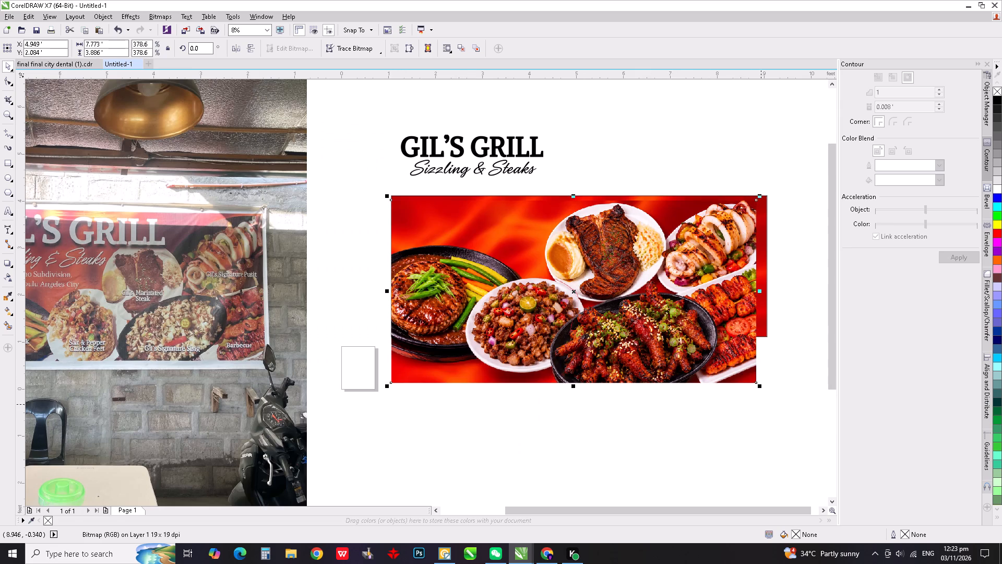
{"action": "left_click_drag", "start_coordinate": [757, 386], "coordinate": [767, 398]}
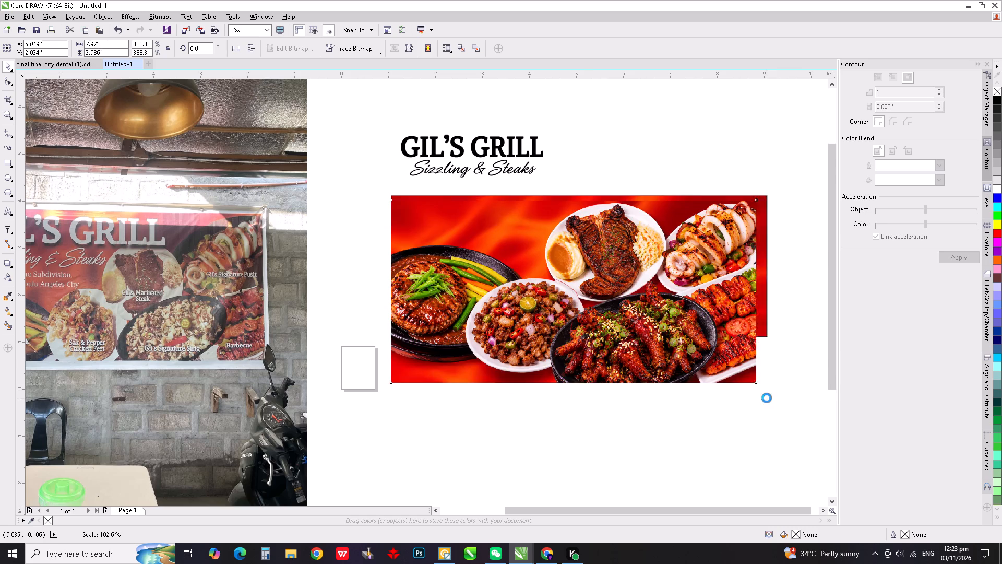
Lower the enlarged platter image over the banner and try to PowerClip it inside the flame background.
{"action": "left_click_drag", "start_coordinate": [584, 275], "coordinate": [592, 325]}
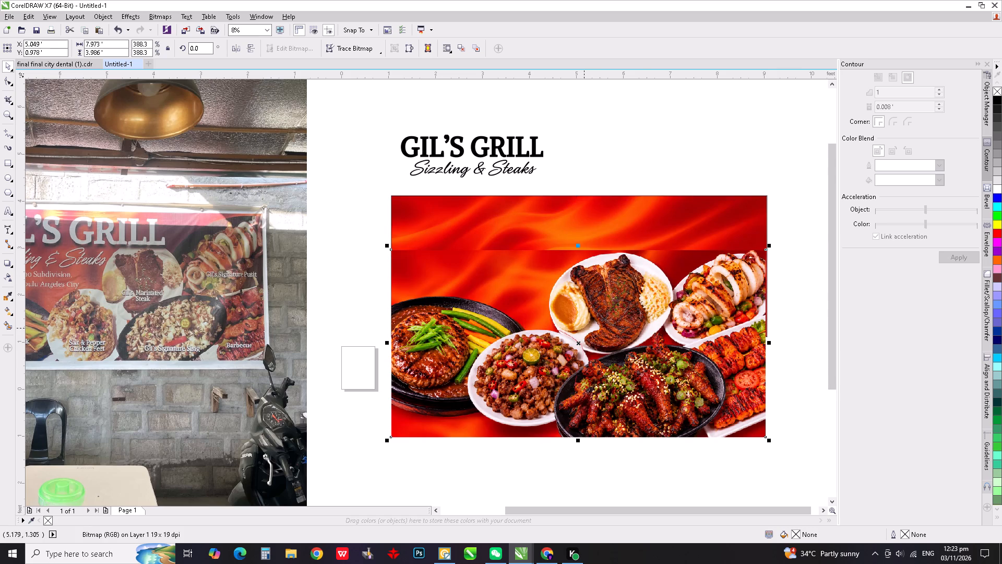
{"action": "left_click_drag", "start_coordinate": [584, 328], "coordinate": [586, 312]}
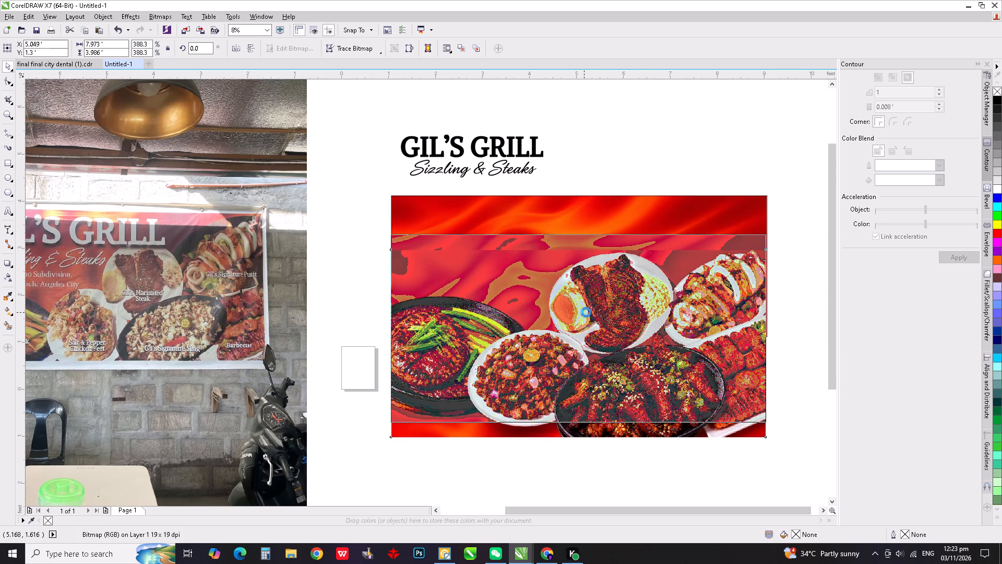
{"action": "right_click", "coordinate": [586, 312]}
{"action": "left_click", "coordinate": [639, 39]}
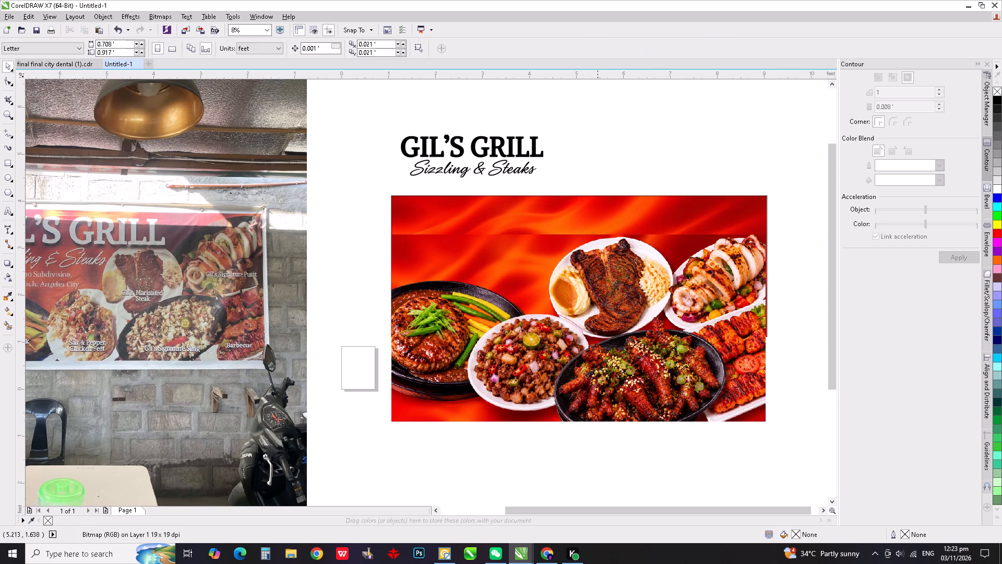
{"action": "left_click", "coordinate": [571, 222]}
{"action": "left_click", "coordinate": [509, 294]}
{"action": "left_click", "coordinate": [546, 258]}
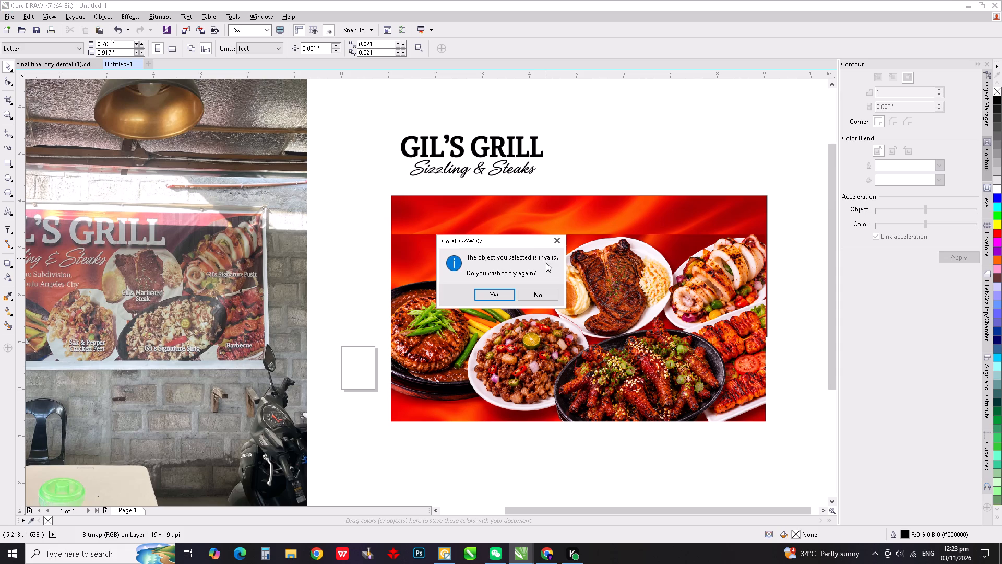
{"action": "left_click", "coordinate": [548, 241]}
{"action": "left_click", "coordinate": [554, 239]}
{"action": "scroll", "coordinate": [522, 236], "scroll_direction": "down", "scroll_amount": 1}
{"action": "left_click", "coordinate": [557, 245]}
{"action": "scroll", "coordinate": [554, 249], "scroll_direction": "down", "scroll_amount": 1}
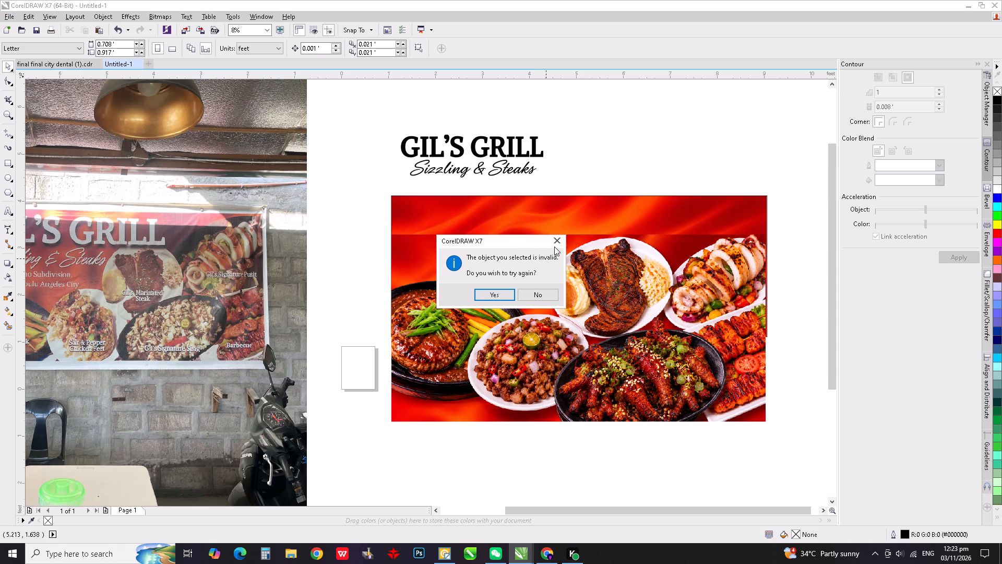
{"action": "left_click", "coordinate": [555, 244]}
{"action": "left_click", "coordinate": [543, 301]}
Bring the cut-out platters back onto the flame banner and move the red-background platter image below the layout.
{"action": "scroll", "coordinate": [506, 275], "scroll_direction": "down", "scroll_amount": 1}
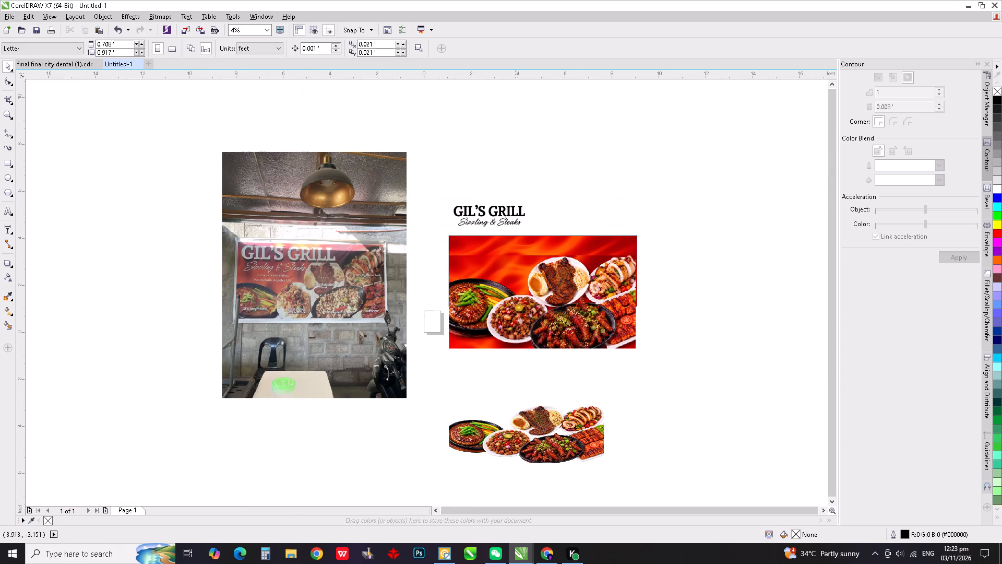
{"action": "scroll", "coordinate": [515, 434], "scroll_direction": "up", "scroll_amount": 3}
{"action": "scroll", "coordinate": [407, 373], "scroll_direction": "down", "scroll_amount": 1}
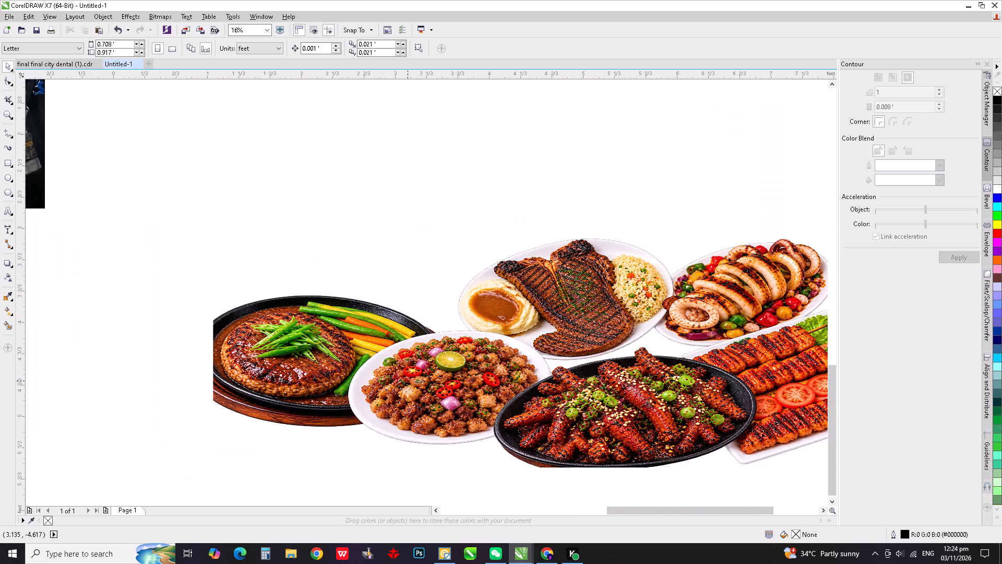
{"action": "scroll", "coordinate": [413, 386], "scroll_direction": "down", "scroll_amount": 3}
{"action": "left_click_drag", "start_coordinate": [463, 274], "coordinate": [480, 324]}
{"action": "left_click_drag", "start_coordinate": [444, 391], "coordinate": [447, 386]}
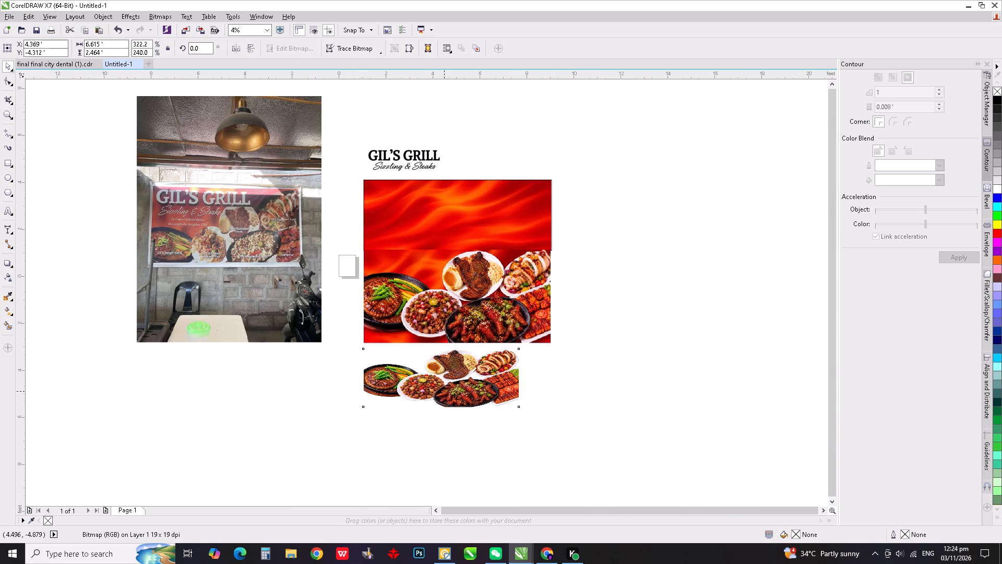
{"action": "left_click_drag", "start_coordinate": [447, 386], "coordinate": [454, 252]}
{"action": "left_click_drag", "start_coordinate": [453, 314], "coordinate": [455, 380]}
Enlarge the cut-out platters to about 8.01 ft wide, spanning the lower part of the banner.
{"action": "scroll", "coordinate": [455, 228], "scroll_direction": "up", "scroll_amount": 1}
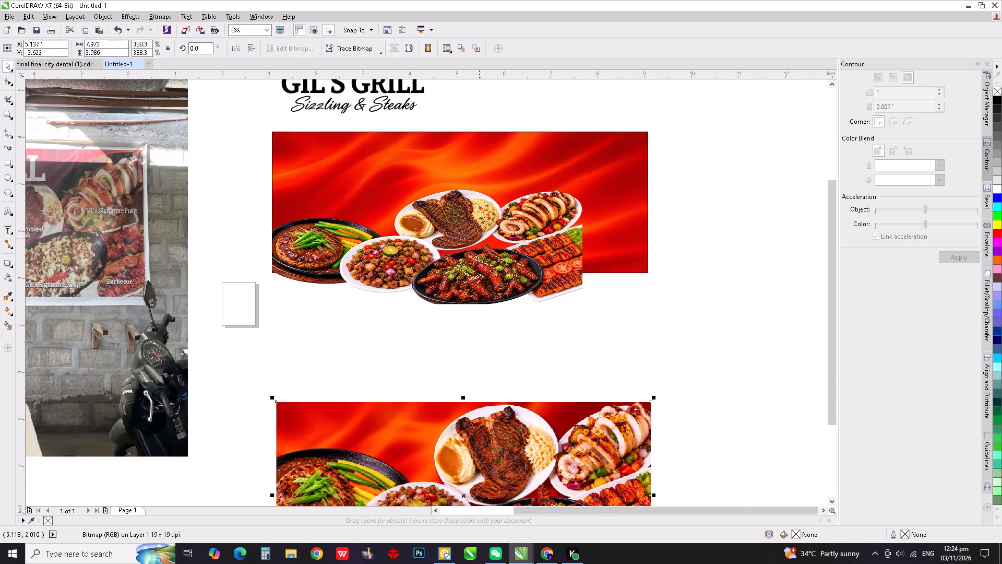
{"action": "left_click", "coordinate": [541, 252]}
{"action": "left_click_drag", "start_coordinate": [587, 309], "coordinate": [590, 314]}
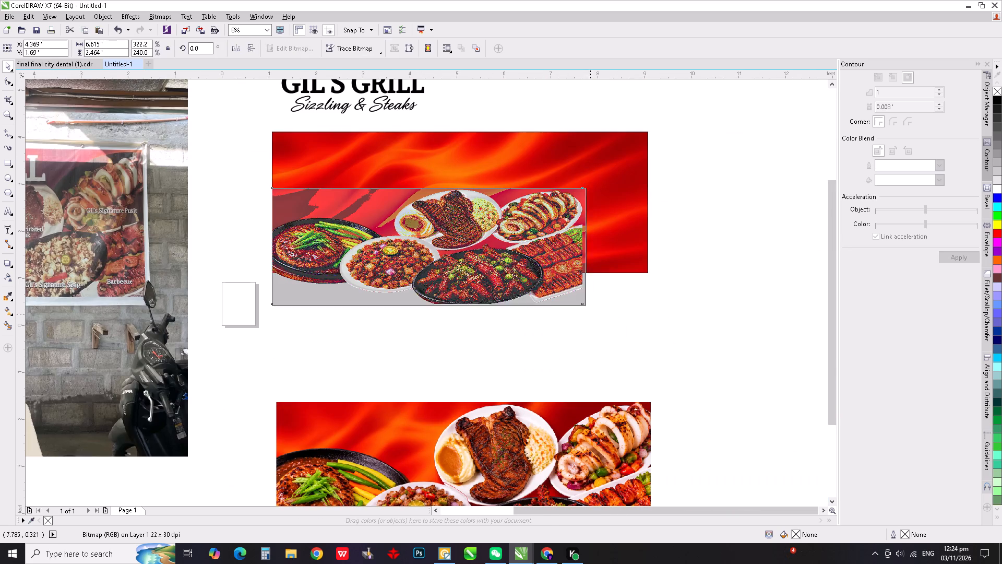
{"action": "left_click_drag", "start_coordinate": [590, 314], "coordinate": [652, 366]}
{"action": "left_click_drag", "start_coordinate": [591, 301], "coordinate": [590, 296]}
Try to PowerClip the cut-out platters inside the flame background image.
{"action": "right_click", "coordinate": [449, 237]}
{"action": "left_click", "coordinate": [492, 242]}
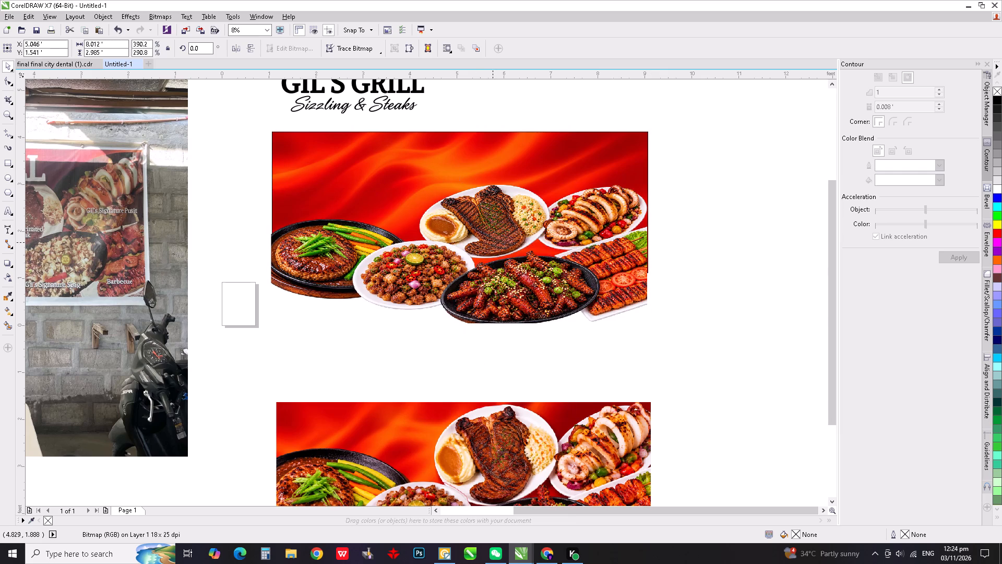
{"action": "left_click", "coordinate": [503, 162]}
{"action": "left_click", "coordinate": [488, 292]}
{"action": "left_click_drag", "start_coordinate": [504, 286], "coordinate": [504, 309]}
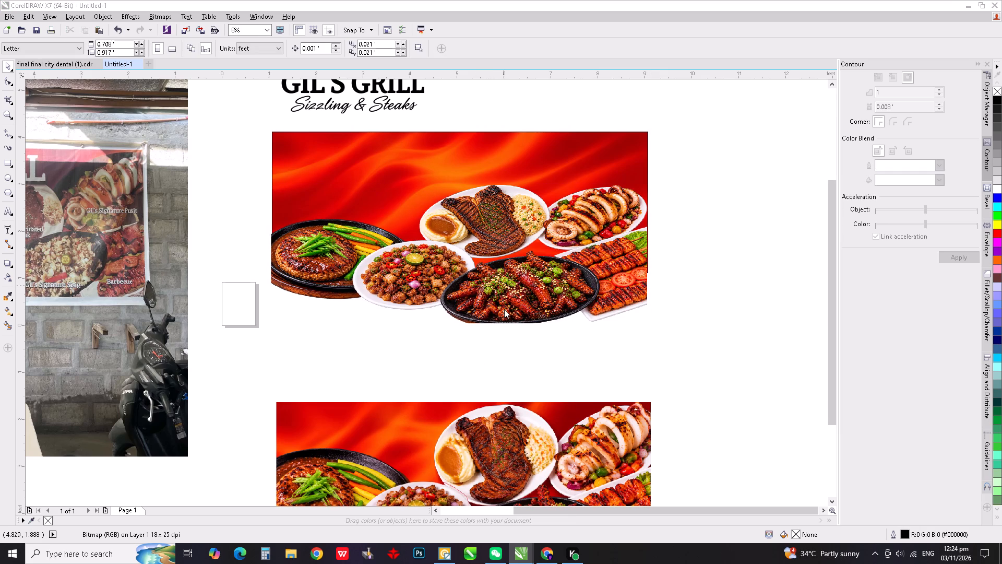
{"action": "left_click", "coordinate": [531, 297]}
Delete the red flame background image from behind the cut-out platters.
{"action": "left_click", "coordinate": [512, 158]}
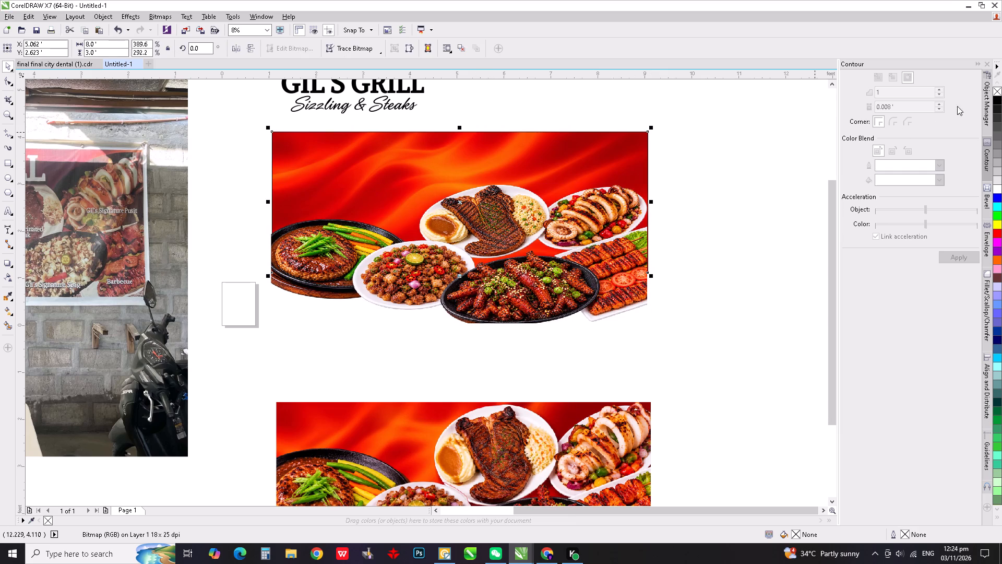
{"action": "left_click", "coordinate": [997, 95]}
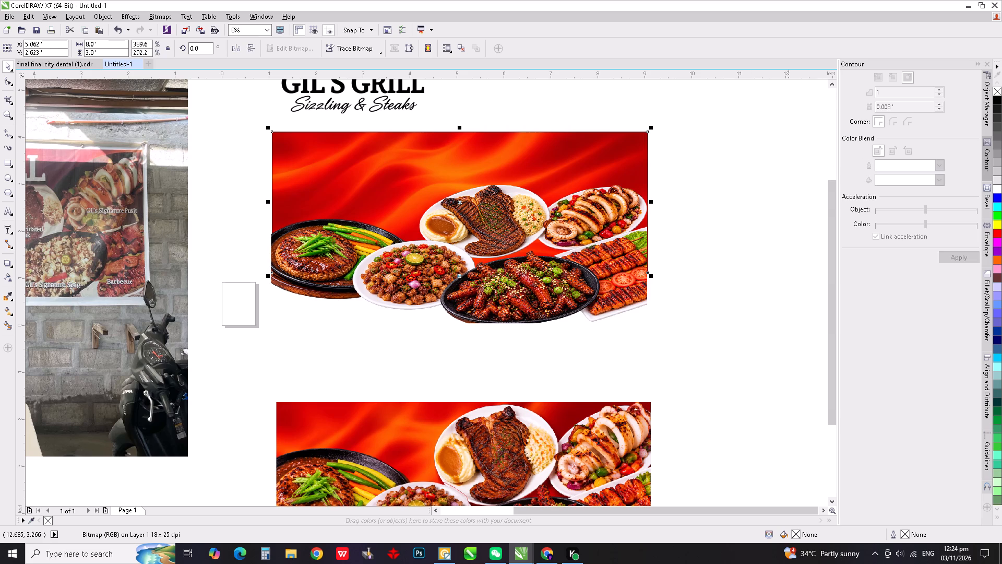
{"action": "key", "text": "Delete"}
Fill the banner's outline rectangle with white.
{"action": "left_click", "coordinate": [628, 167]}
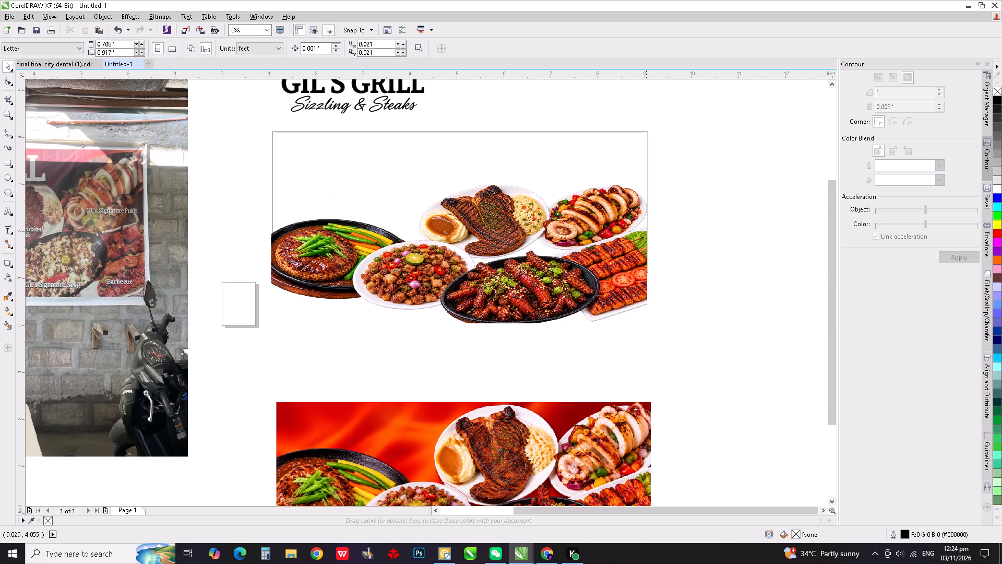
{"action": "double_click", "coordinate": [646, 135]}
{"action": "left_click", "coordinate": [998, 192]}
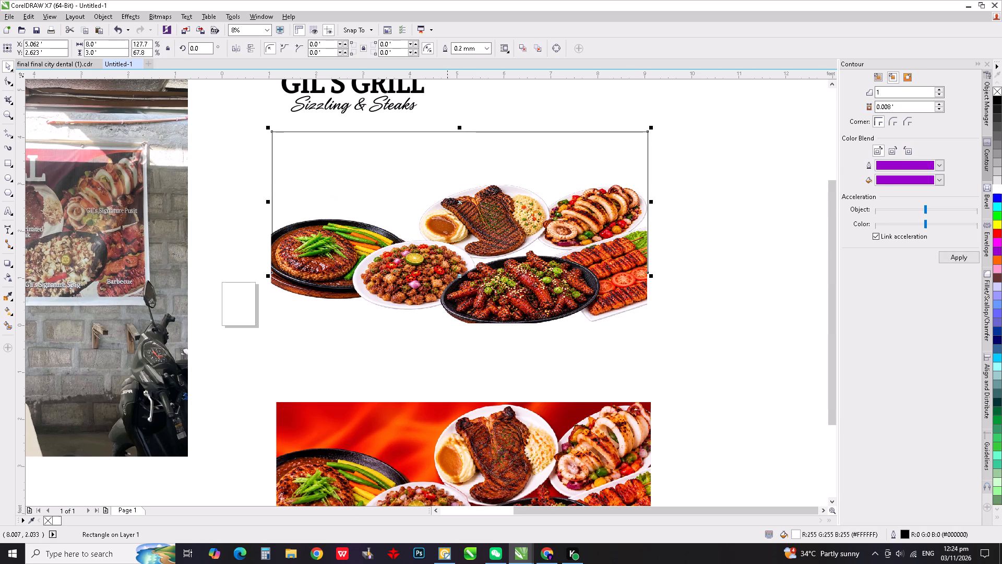
PowerClip the cut-out platters inside the white banner rectangle.
{"action": "left_click", "coordinate": [417, 281]}
{"action": "right_click", "coordinate": [417, 281]}
{"action": "left_click", "coordinate": [432, 267]}
{"action": "left_click", "coordinate": [378, 175]}
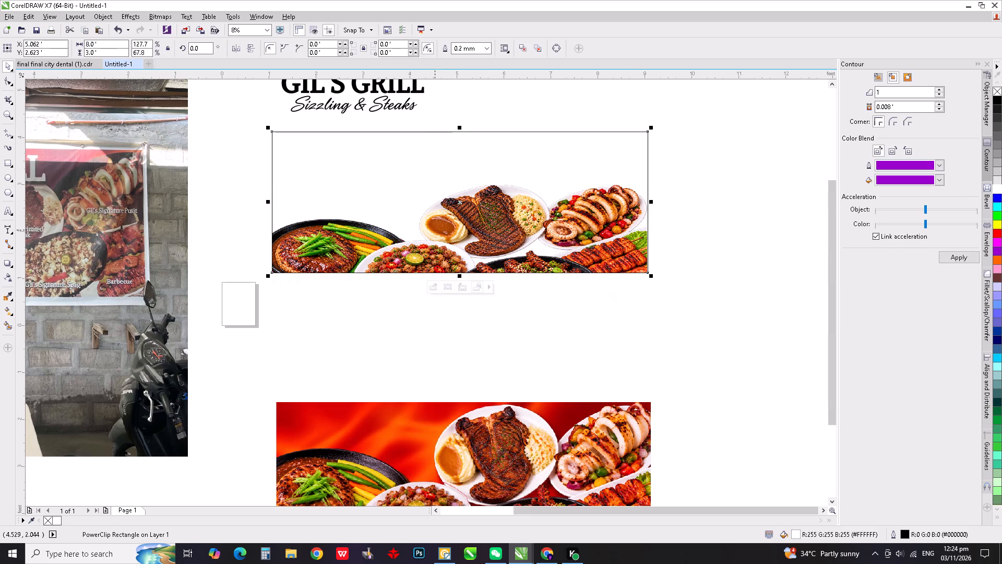
Edit the banner's PowerClip contents and move the platters up to a vertical position of about 1.87 ft.
{"action": "left_click", "coordinate": [435, 230]}
{"action": "left_click", "coordinate": [431, 289]}
{"action": "left_click_drag", "start_coordinate": [456, 254], "coordinate": [457, 244]}
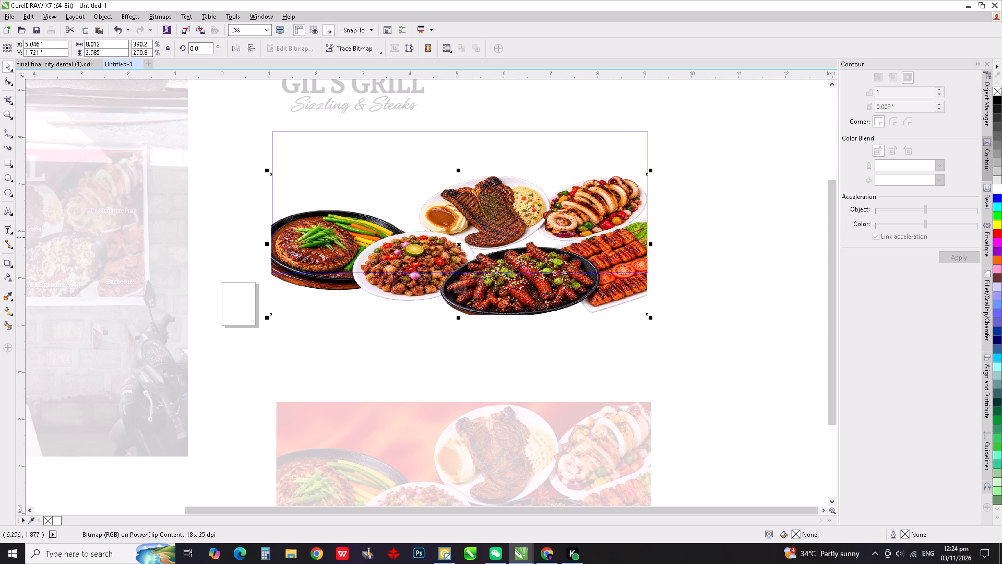
{"action": "left_click_drag", "start_coordinate": [563, 237], "coordinate": [562, 230]}
Switch to Facebook in Chrome and open the client's photo of the existing banner from the chat to examine the dish placement.
{"action": "key", "text": "alt+Tab"}
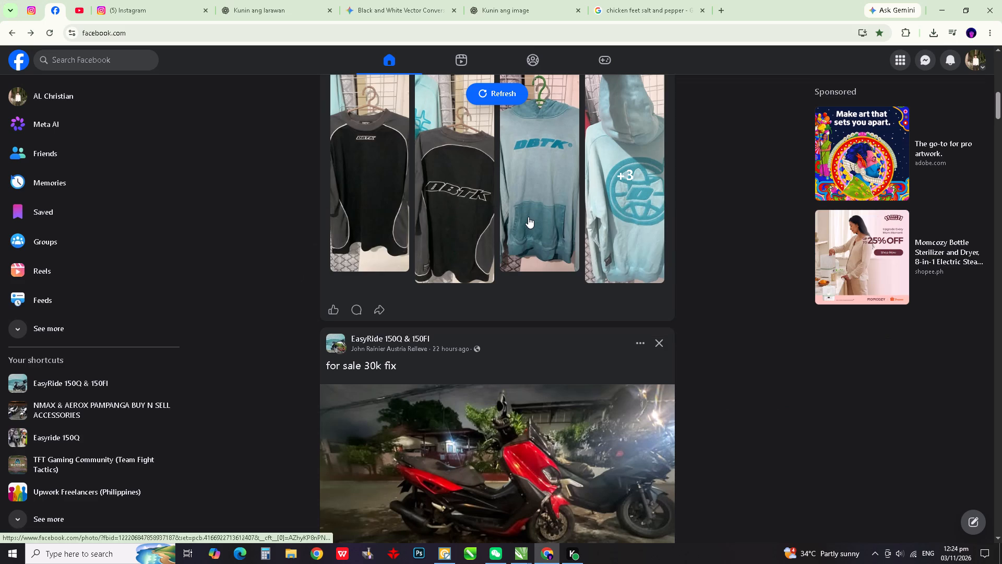
{"action": "left_click", "coordinate": [926, 57]}
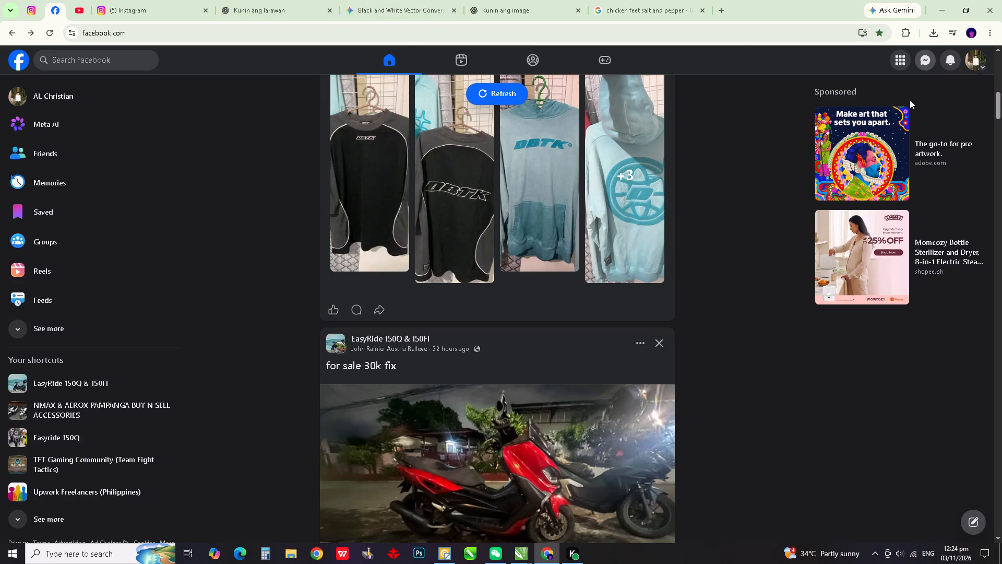
{"action": "left_click", "coordinate": [852, 326]}
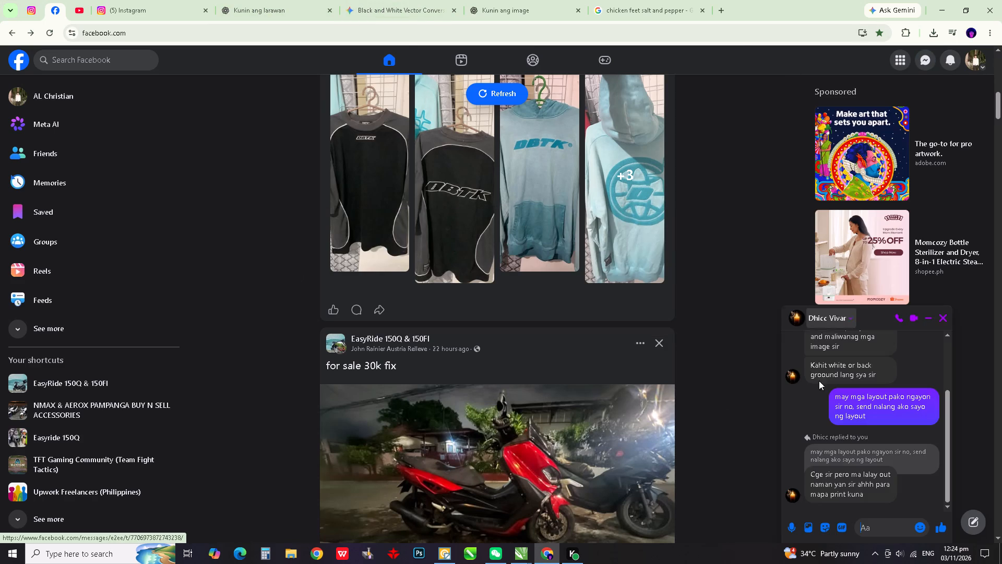
{"action": "scroll", "coordinate": [873, 442], "scroll_direction": "up", "scroll_amount": 2}
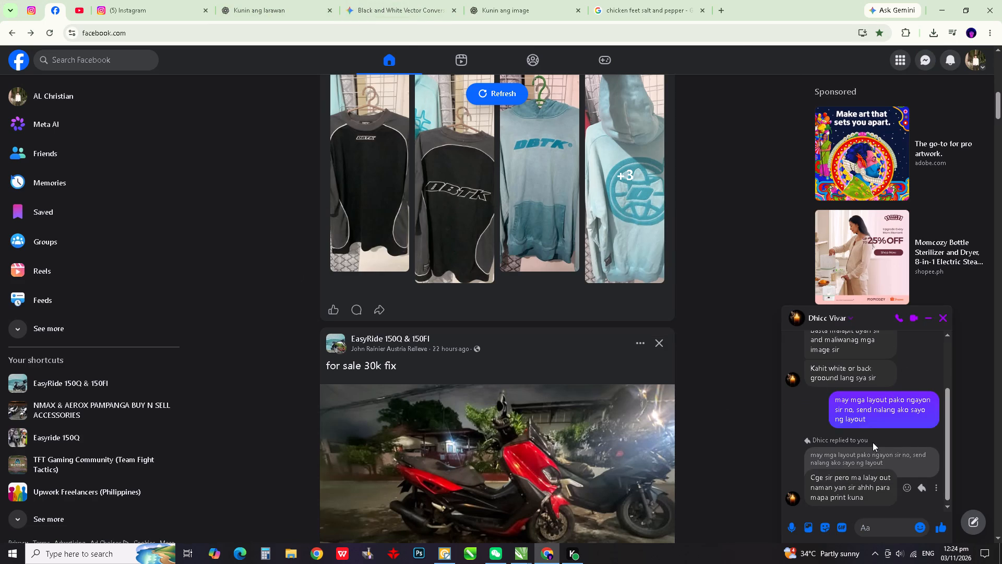
{"action": "scroll", "coordinate": [873, 442], "scroll_direction": "up", "scroll_amount": 9}
{"action": "scroll", "coordinate": [874, 446], "scroll_direction": "down", "scroll_amount": 3}
{"action": "left_click", "coordinate": [865, 443]}
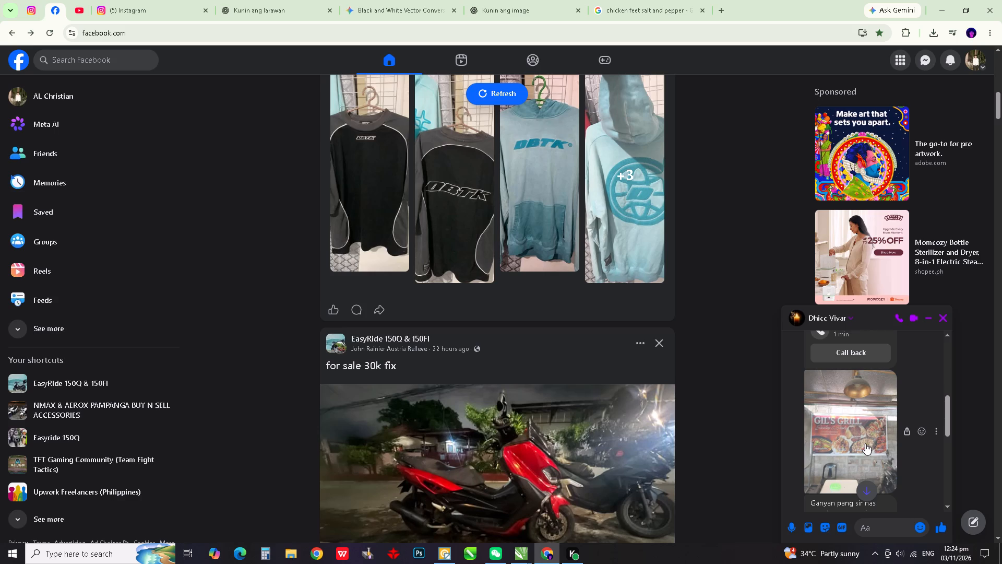
Back in CorelDRAW, raise the platters inside the PowerClip to about 2.41 ft vertically, comparing with the banner photo, and finish editing the contents.
{"action": "key", "text": "alt+Tab"}
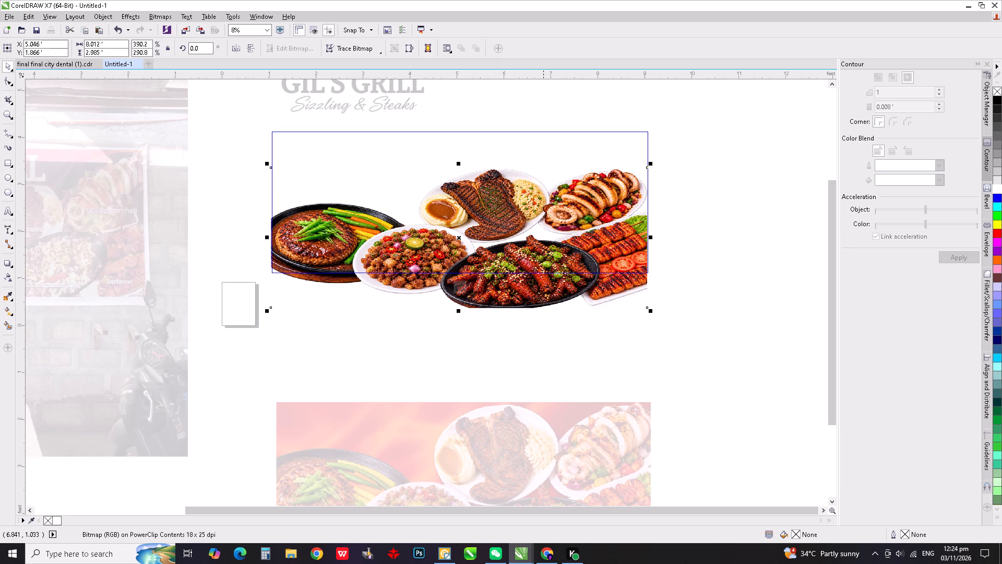
{"action": "left_click_drag", "start_coordinate": [542, 241], "coordinate": [543, 231]}
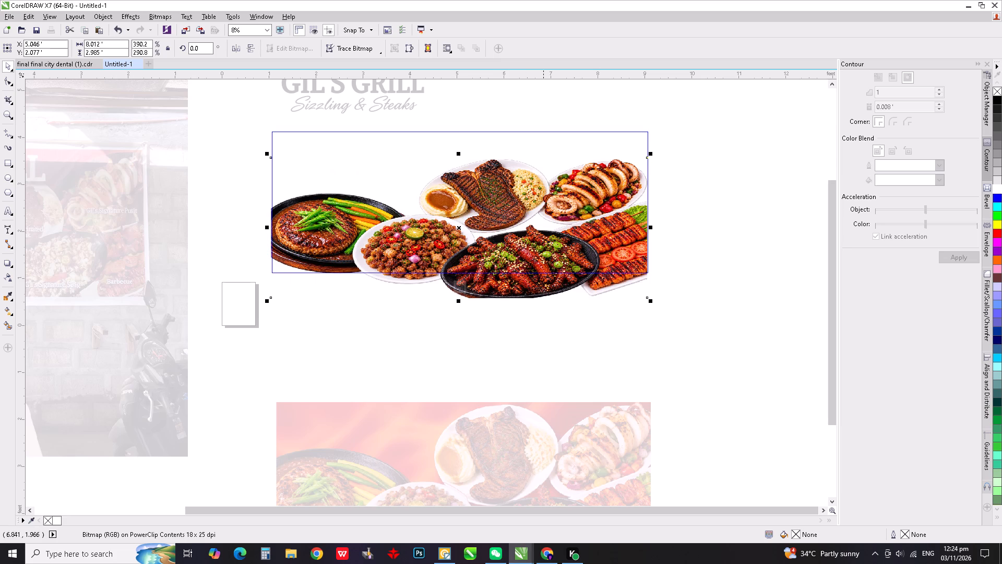
{"action": "key", "text": "alt+Tab"}
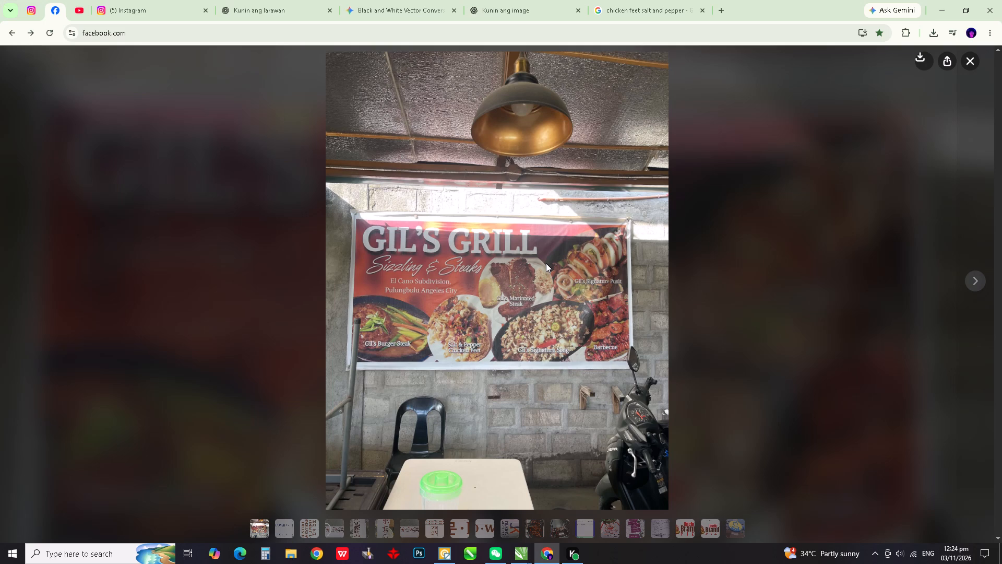
{"action": "key", "text": "alt+Tab"}
{"action": "left_click_drag", "start_coordinate": [532, 258], "coordinate": [532, 242]}
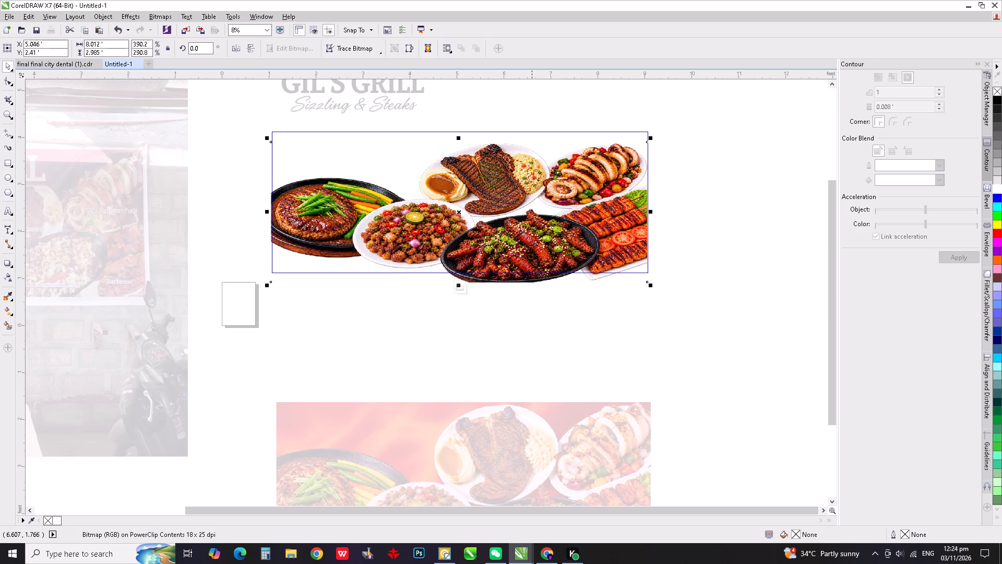
{"action": "left_click", "coordinate": [466, 287]}
{"action": "left_click", "coordinate": [537, 310]}
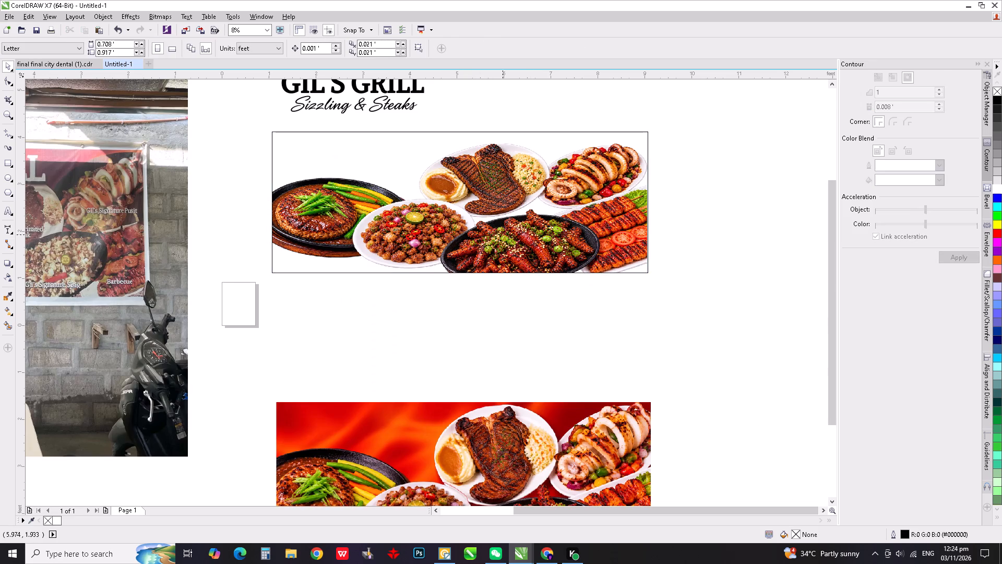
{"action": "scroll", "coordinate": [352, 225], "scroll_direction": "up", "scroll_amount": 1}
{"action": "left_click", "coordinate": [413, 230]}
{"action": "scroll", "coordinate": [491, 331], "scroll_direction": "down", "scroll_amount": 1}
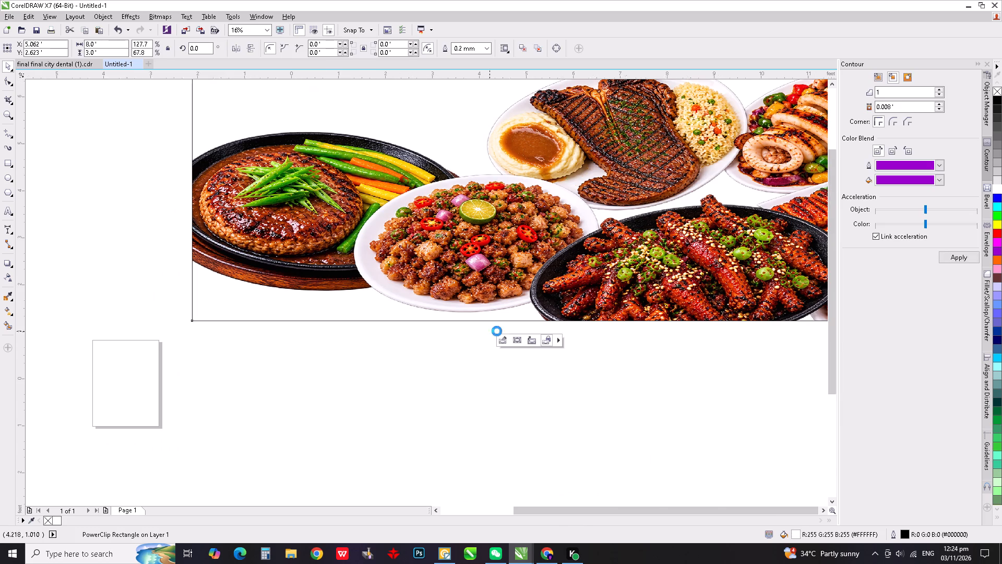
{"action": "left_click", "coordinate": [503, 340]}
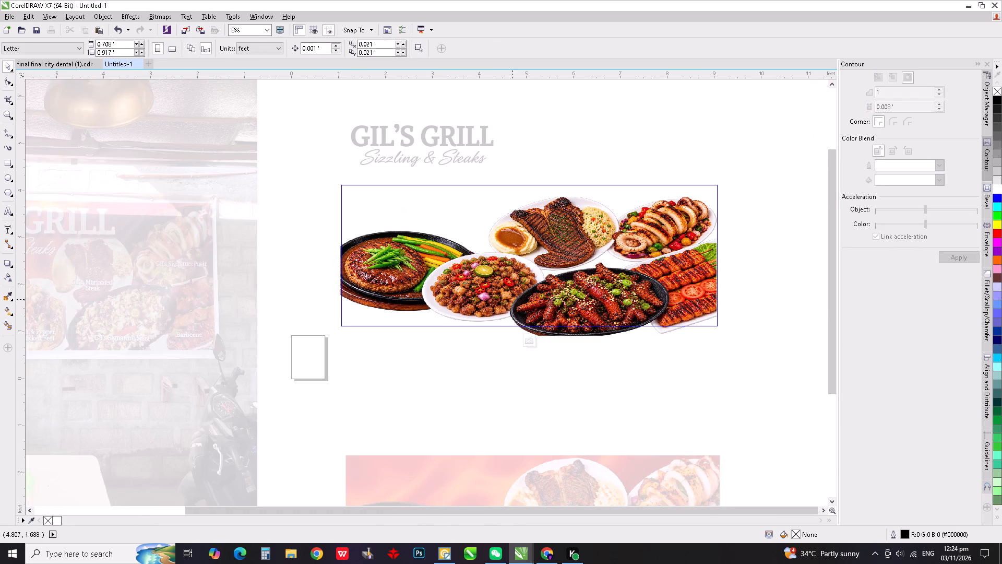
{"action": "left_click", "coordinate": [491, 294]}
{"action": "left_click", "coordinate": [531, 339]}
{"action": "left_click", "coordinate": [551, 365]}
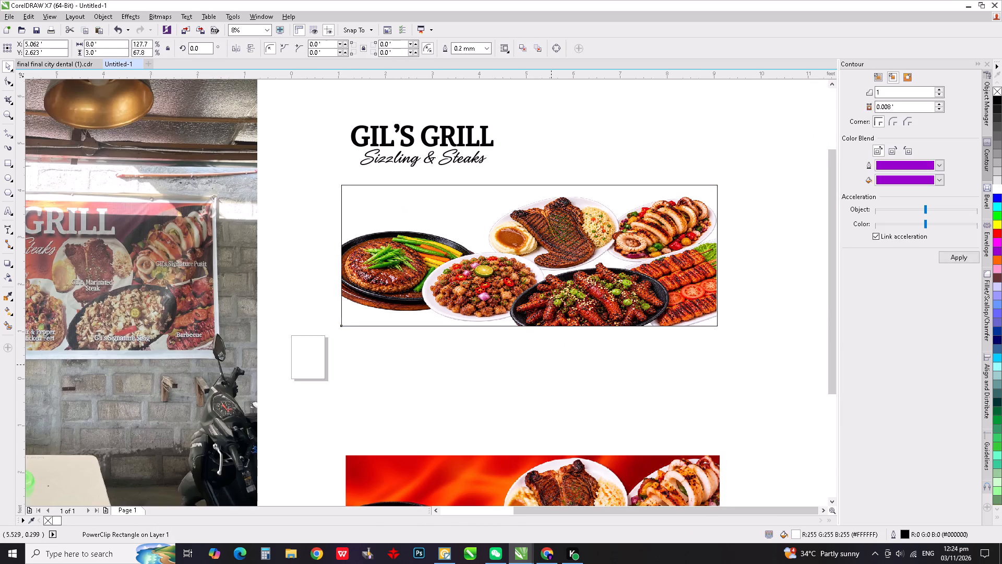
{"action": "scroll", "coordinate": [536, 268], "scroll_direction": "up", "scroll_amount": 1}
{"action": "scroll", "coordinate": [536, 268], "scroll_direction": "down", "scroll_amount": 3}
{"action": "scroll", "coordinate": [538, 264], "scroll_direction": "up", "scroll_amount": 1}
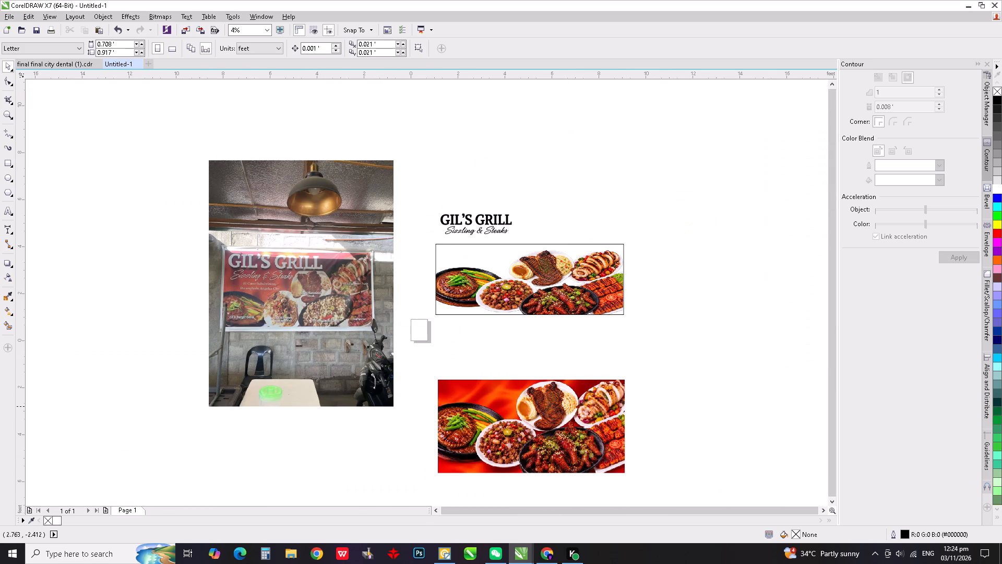
Bring the Luminous Red-Orange Silk Waves image from the desktop into the CorelDRAW drawing, just below the banner.
{"action": "left_click_drag", "start_coordinate": [466, 386], "coordinate": [468, 356]}
{"action": "key", "text": "ctrl+z"}
{"action": "key", "text": "super+d"}
{"action": "right_click", "coordinate": [36, 339]}
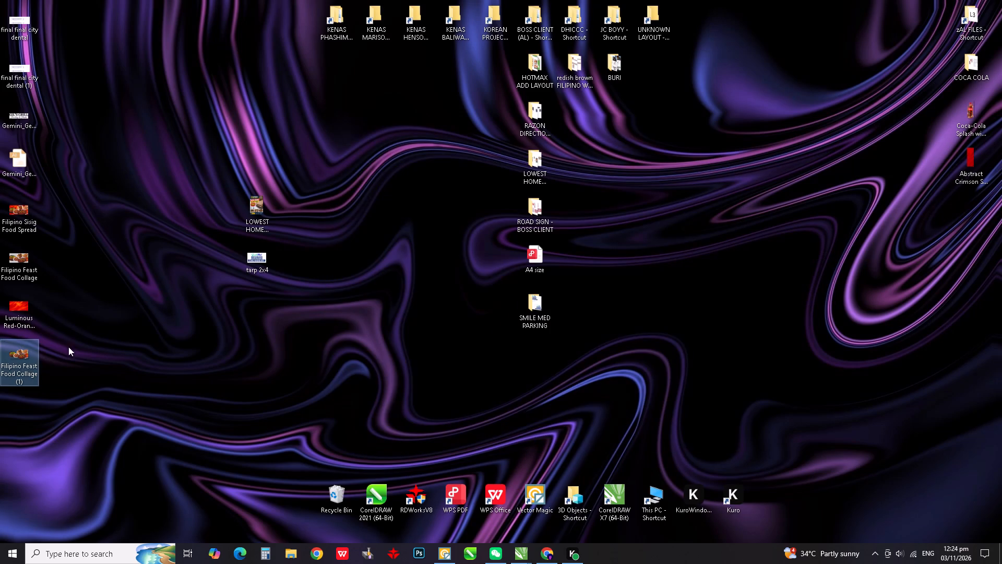
{"action": "right_click", "coordinate": [78, 371]}
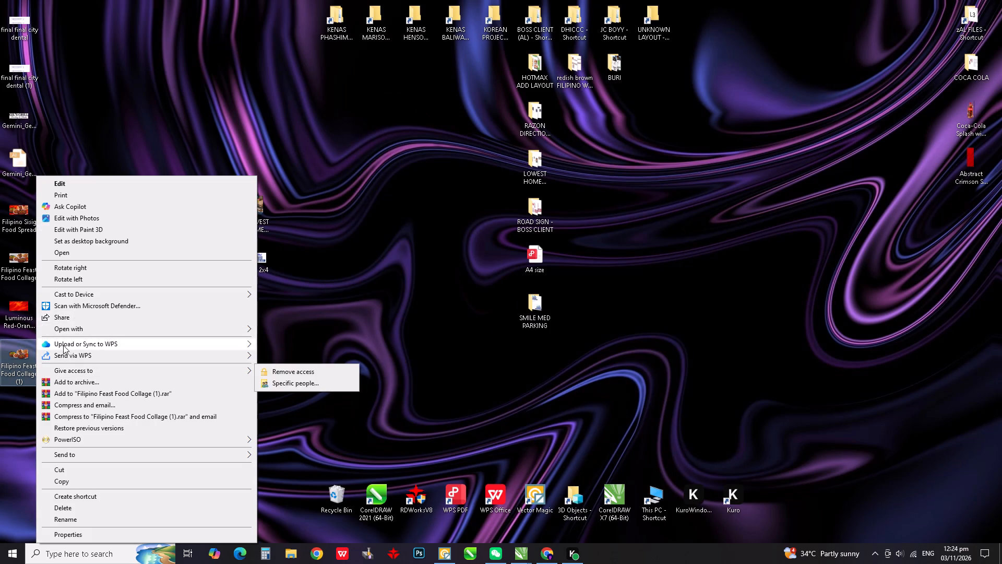
{"action": "left_click", "coordinate": [102, 138]}
{"action": "left_click_drag", "start_coordinate": [23, 326], "coordinate": [531, 560]}
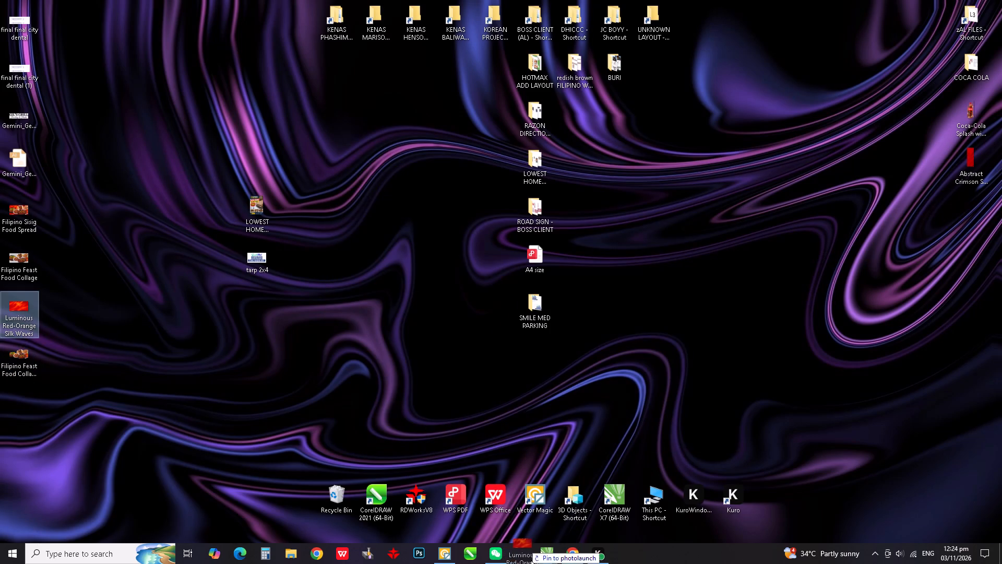
{"action": "left_click_drag", "start_coordinate": [531, 560], "coordinate": [528, 332]}
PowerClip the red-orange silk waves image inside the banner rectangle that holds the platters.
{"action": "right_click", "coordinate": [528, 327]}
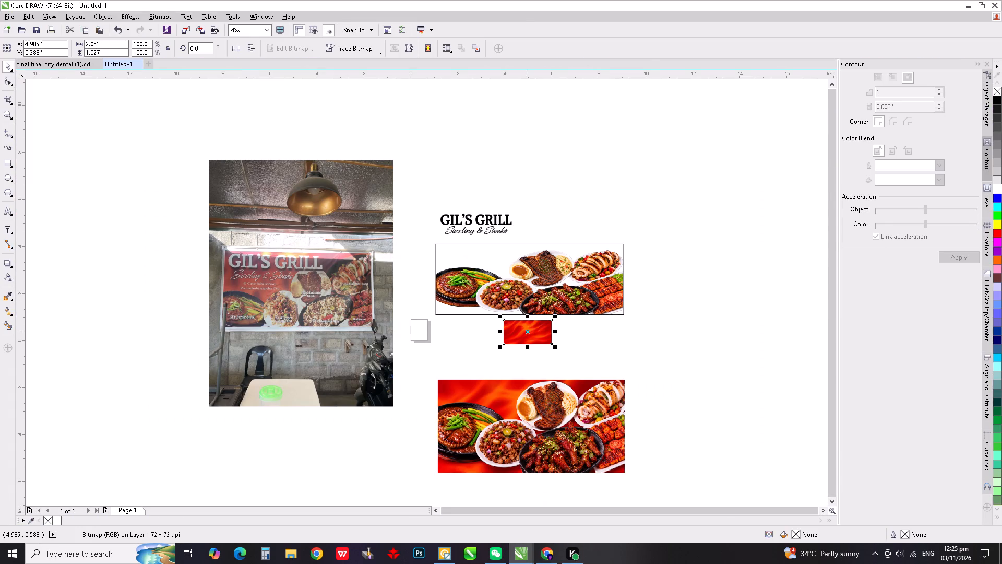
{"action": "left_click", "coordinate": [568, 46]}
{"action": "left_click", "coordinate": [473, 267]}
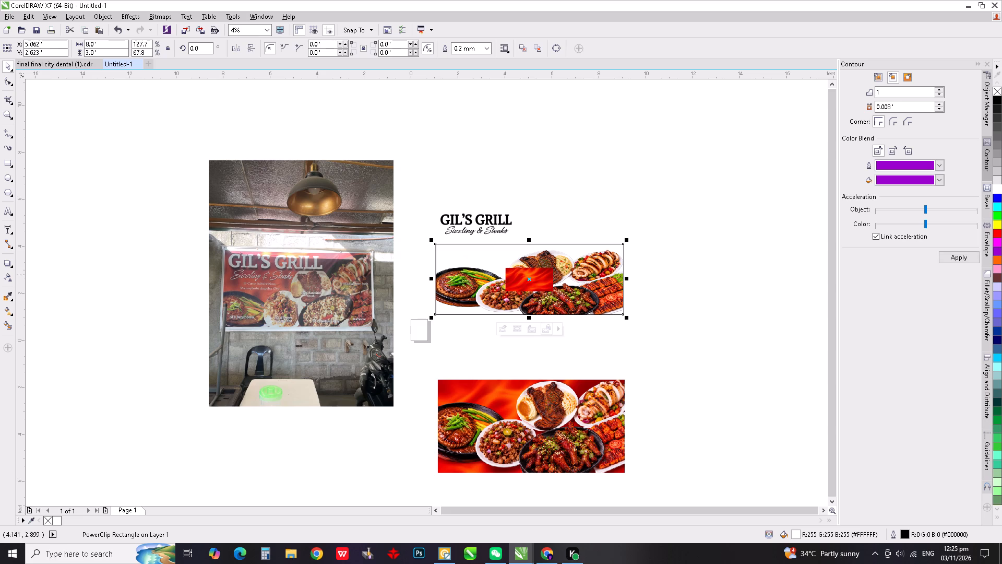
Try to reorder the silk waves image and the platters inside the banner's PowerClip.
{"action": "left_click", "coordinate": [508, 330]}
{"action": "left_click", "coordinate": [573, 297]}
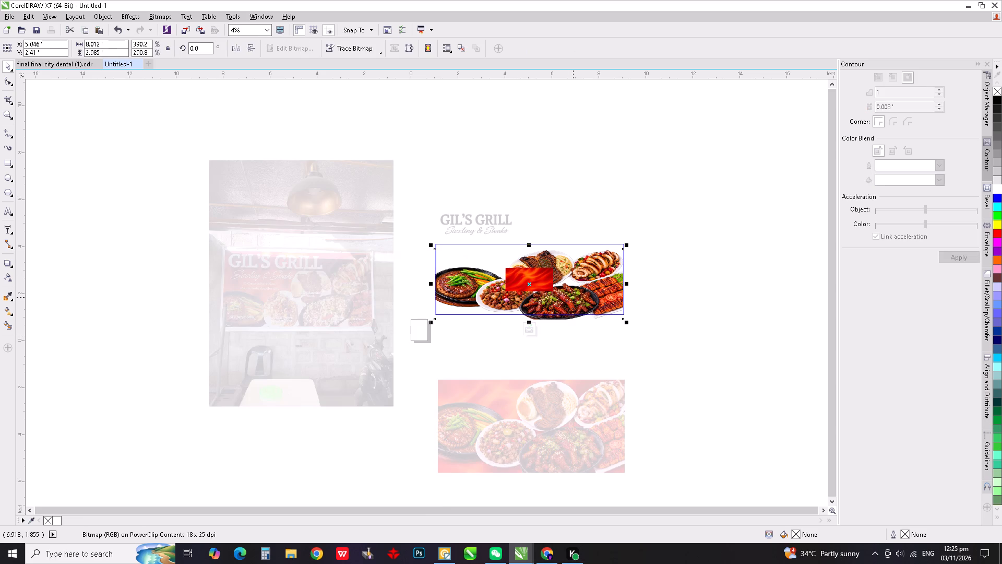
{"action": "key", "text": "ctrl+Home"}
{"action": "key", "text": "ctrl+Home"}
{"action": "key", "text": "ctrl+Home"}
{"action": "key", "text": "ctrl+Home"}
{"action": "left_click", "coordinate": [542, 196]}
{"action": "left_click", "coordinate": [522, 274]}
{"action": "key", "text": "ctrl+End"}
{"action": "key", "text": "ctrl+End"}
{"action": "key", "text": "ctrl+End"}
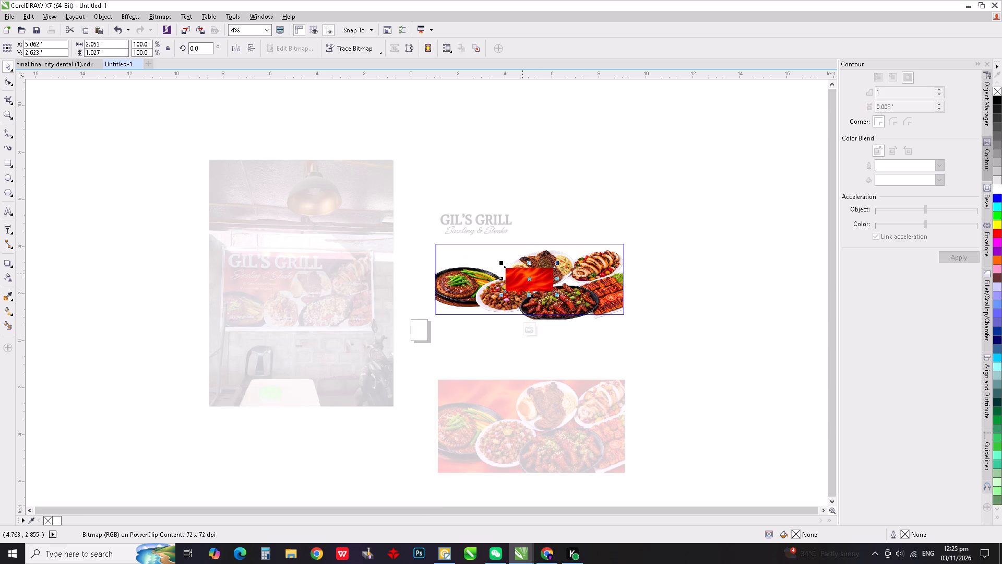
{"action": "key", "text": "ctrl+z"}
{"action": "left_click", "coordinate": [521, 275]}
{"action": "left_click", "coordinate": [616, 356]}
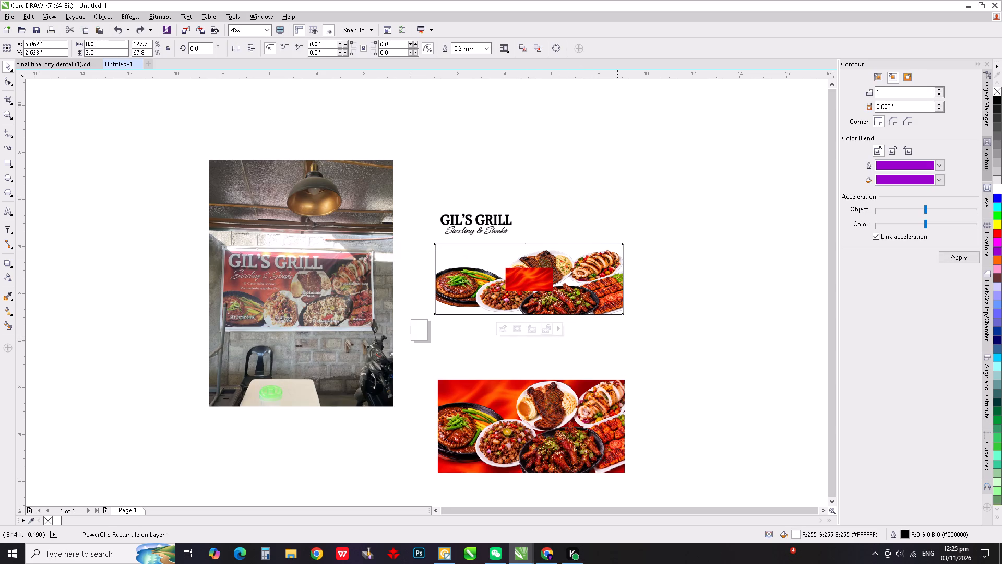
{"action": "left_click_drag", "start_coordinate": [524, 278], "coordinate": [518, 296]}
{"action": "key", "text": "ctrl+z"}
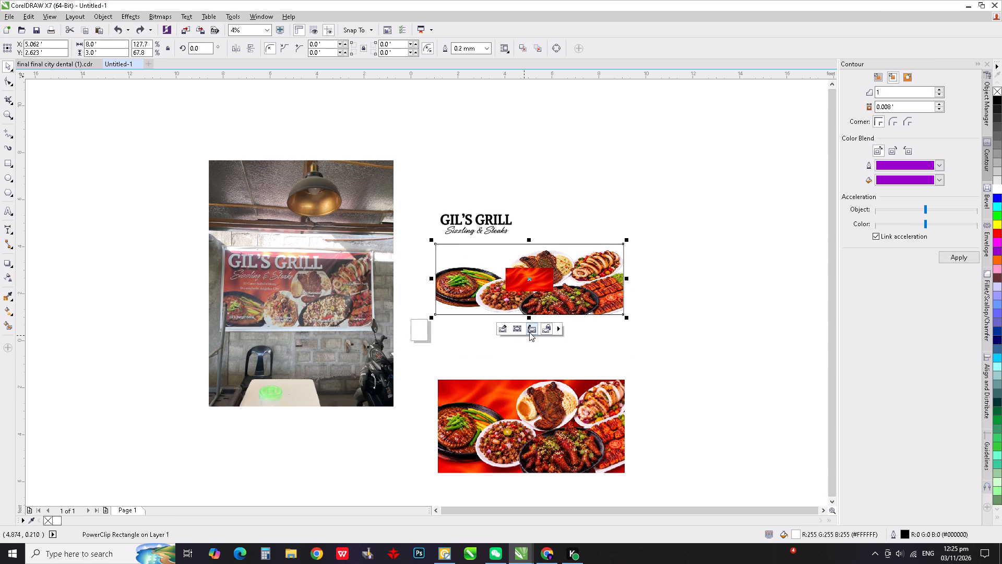
Extract the banner's PowerClip contents, moving the platters below the silk waves image and the empty frame above the title.
{"action": "left_click", "coordinate": [533, 332]}
{"action": "left_click", "coordinate": [651, 308]}
{"action": "left_click", "coordinate": [546, 284]}
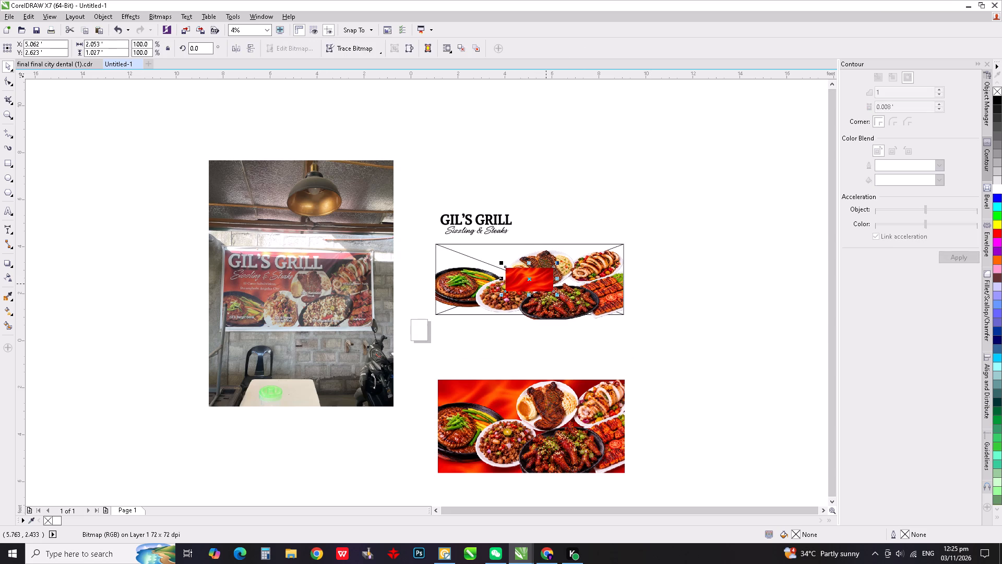
{"action": "key", "text": "ctrl+End"}
{"action": "left_click_drag", "start_coordinate": [546, 283], "coordinate": [546, 312]}
{"action": "left_click_drag", "start_coordinate": [552, 313], "coordinate": [552, 313]}
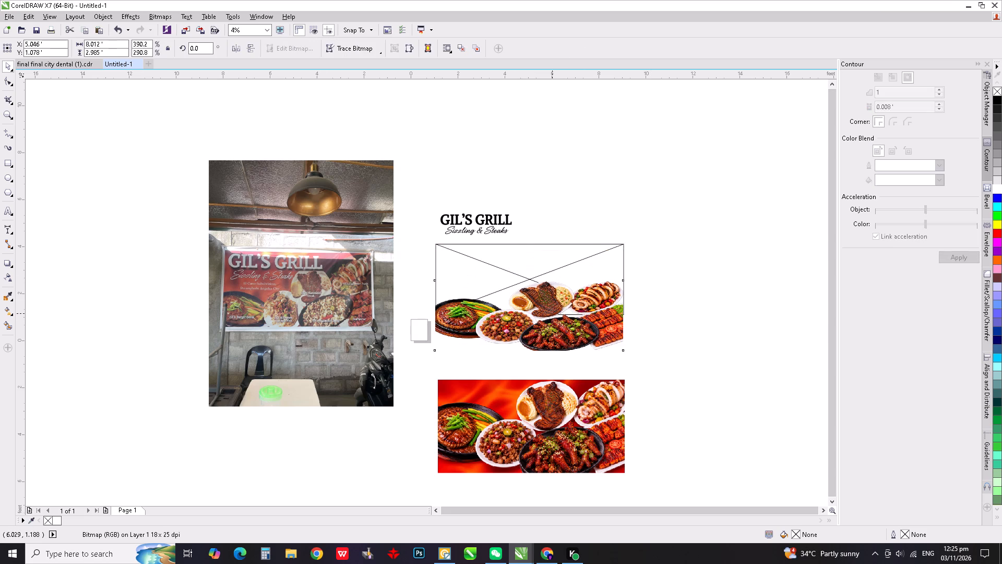
{"action": "left_click_drag", "start_coordinate": [552, 313], "coordinate": [553, 339]}
{"action": "left_click_drag", "start_coordinate": [552, 253], "coordinate": [550, 241]}
{"action": "key", "text": "ctrl+z"}
{"action": "left_click_drag", "start_coordinate": [560, 261], "coordinate": [561, 240]}
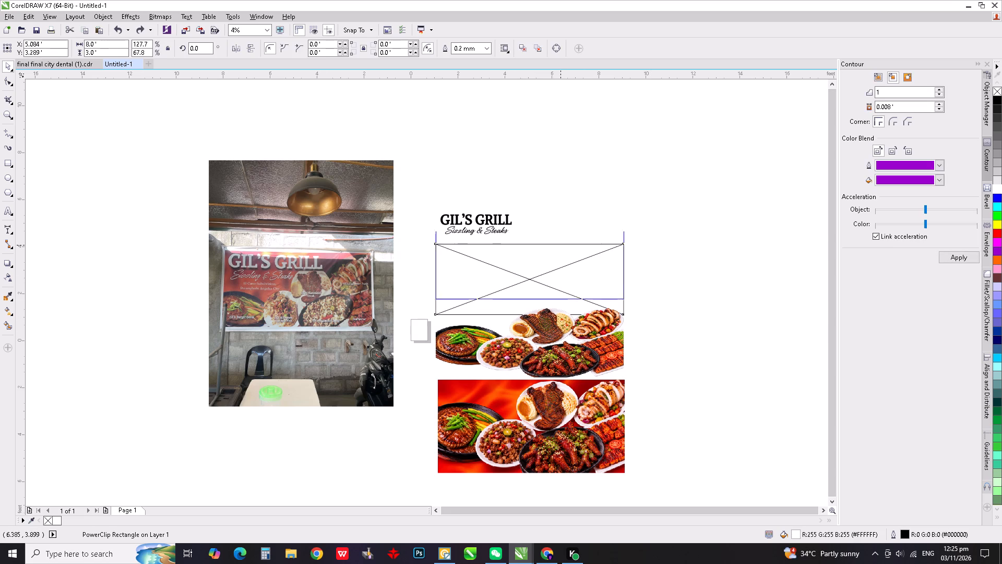
{"action": "left_click_drag", "start_coordinate": [561, 240], "coordinate": [570, 143]}
{"action": "left_click", "coordinate": [557, 320]}
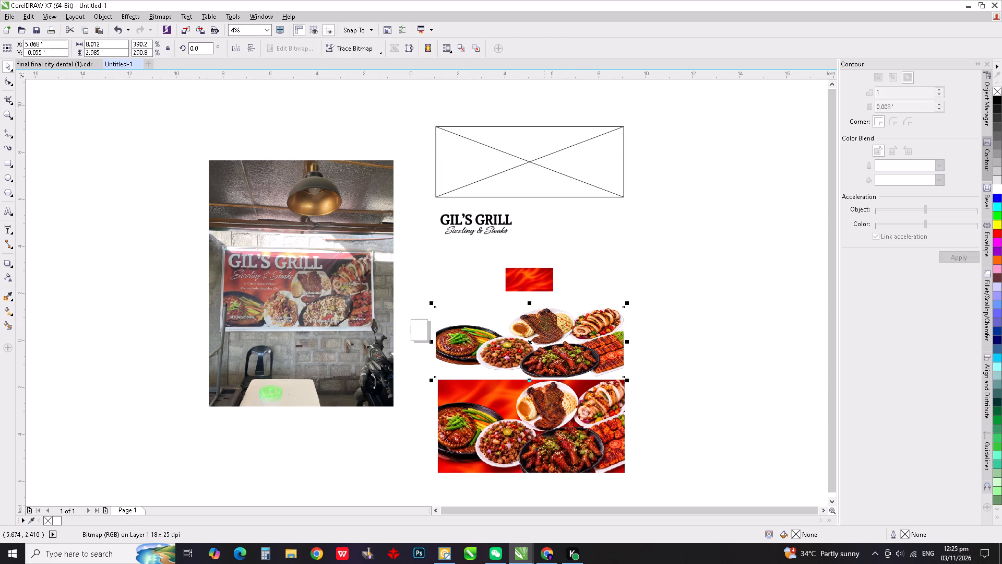
PowerClip the silk waves image inside the empty banner frame.
{"action": "left_click", "coordinate": [544, 281]}
{"action": "right_click", "coordinate": [544, 281]}
{"action": "left_click", "coordinate": [566, 271]}
{"action": "left_click", "coordinate": [545, 167]}
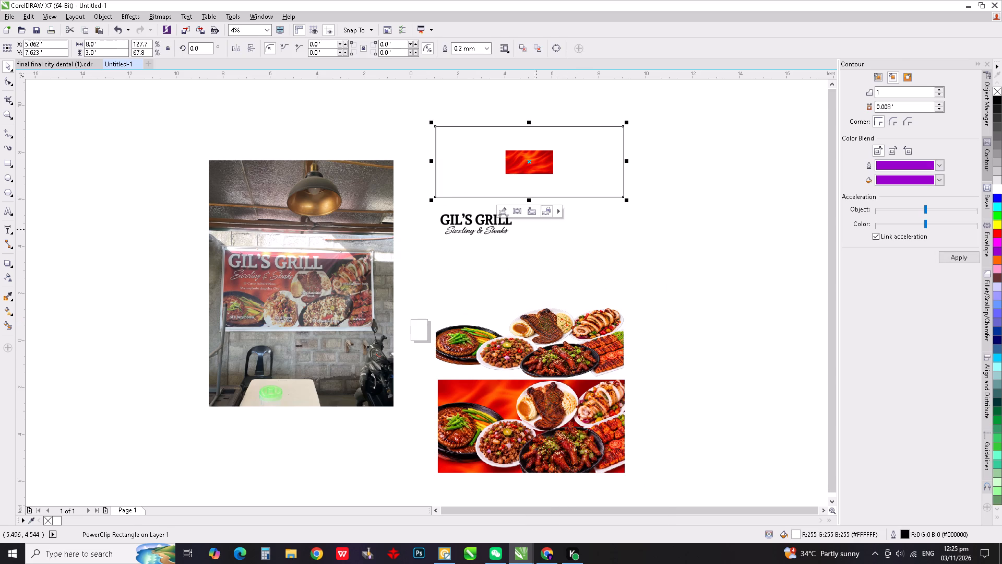
Edit the PowerClip contents, enlarging the silk waves image to about 8.56 × 4.28 ft to cover the whole frame, and finish editing.
{"action": "left_click", "coordinate": [506, 209]}
{"action": "left_click", "coordinate": [540, 169]}
{"action": "left_click_drag", "start_coordinate": [558, 178], "coordinate": [579, 193], "text": "shift"}
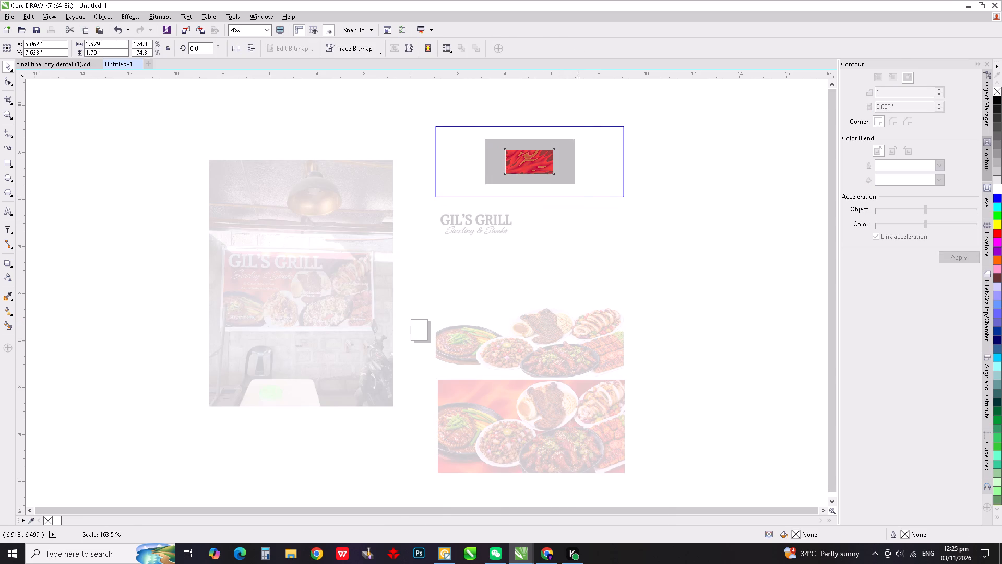
{"action": "left_click_drag", "start_coordinate": [579, 193], "coordinate": [634, 223], "text": "shift"}
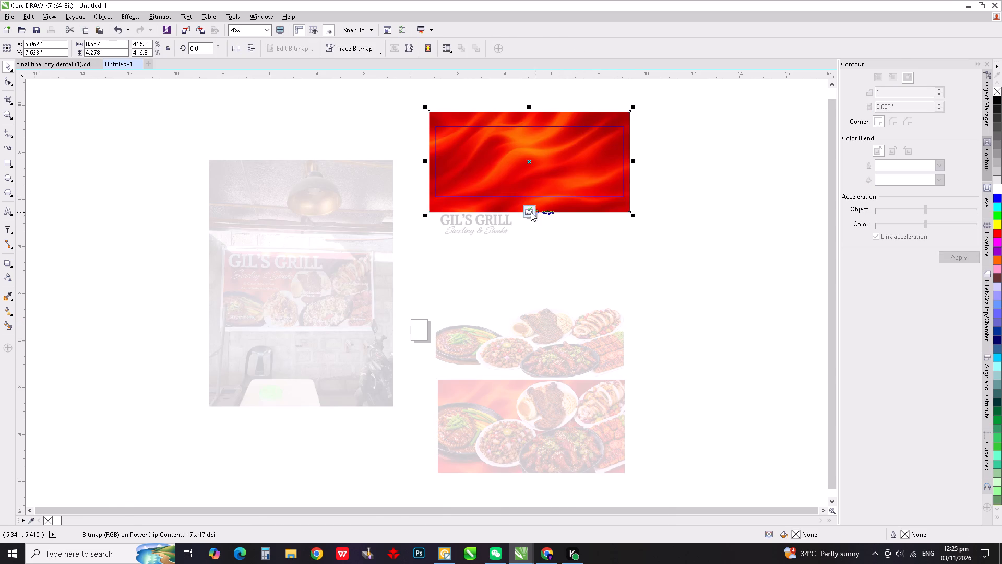
{"action": "left_click", "coordinate": [531, 212]}
PowerClip the cut-out platters inside the banner frame, over the silk waves background.
{"action": "left_click_drag", "start_coordinate": [563, 326], "coordinate": [563, 292]}
{"action": "right_click", "coordinate": [563, 292]}
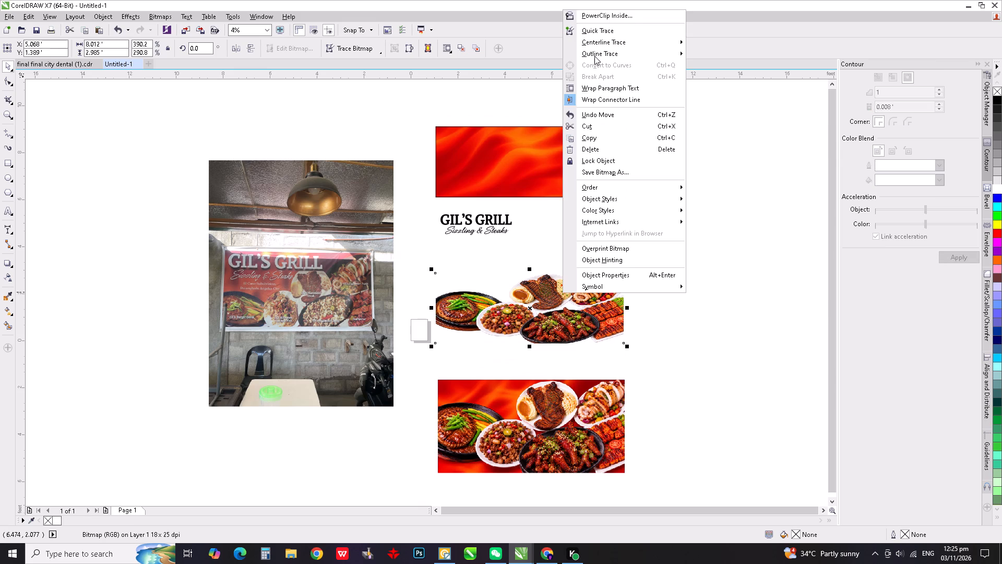
{"action": "left_click", "coordinate": [600, 21]}
{"action": "left_click", "coordinate": [533, 138]}
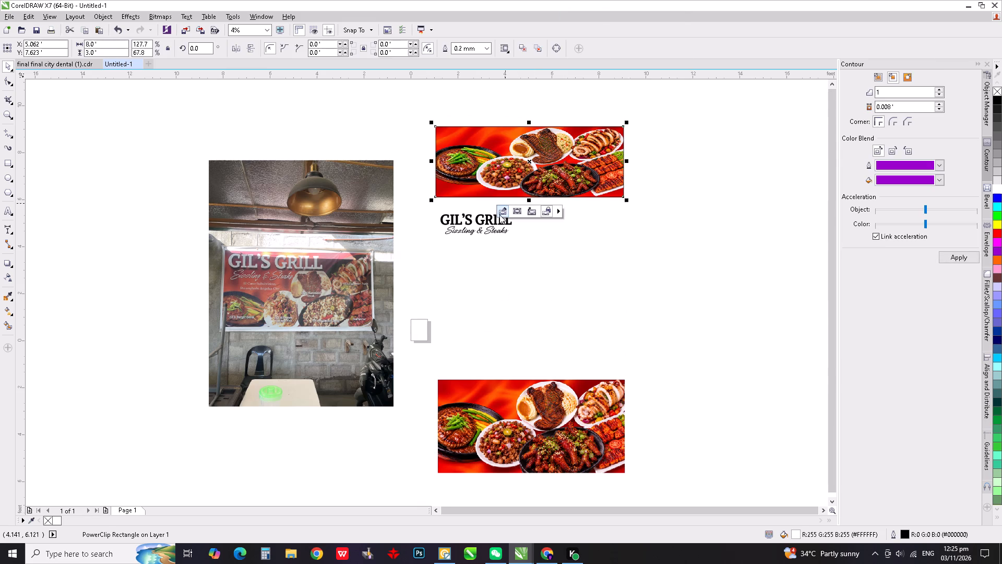
Edit the banner's PowerClip contents, lowering the platters slightly to free space at the top, and finish editing.
{"action": "left_click", "coordinate": [499, 215]}
{"action": "scroll", "coordinate": [511, 165], "scroll_direction": "up", "scroll_amount": 3}
{"action": "scroll", "coordinate": [503, 225], "scroll_direction": "down", "scroll_amount": 1}
{"action": "left_click_drag", "start_coordinate": [553, 258], "coordinate": [554, 263]}
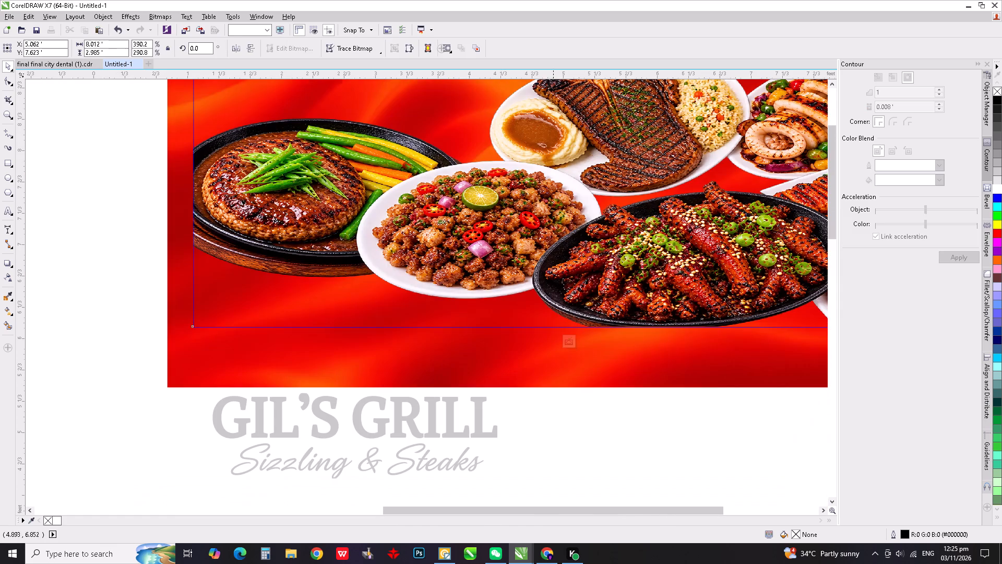
{"action": "left_click_drag", "start_coordinate": [554, 263], "coordinate": [556, 278]}
{"action": "left_click_drag", "start_coordinate": [552, 259], "coordinate": [552, 290]}
{"action": "left_click_drag", "start_coordinate": [551, 273], "coordinate": [551, 269]}
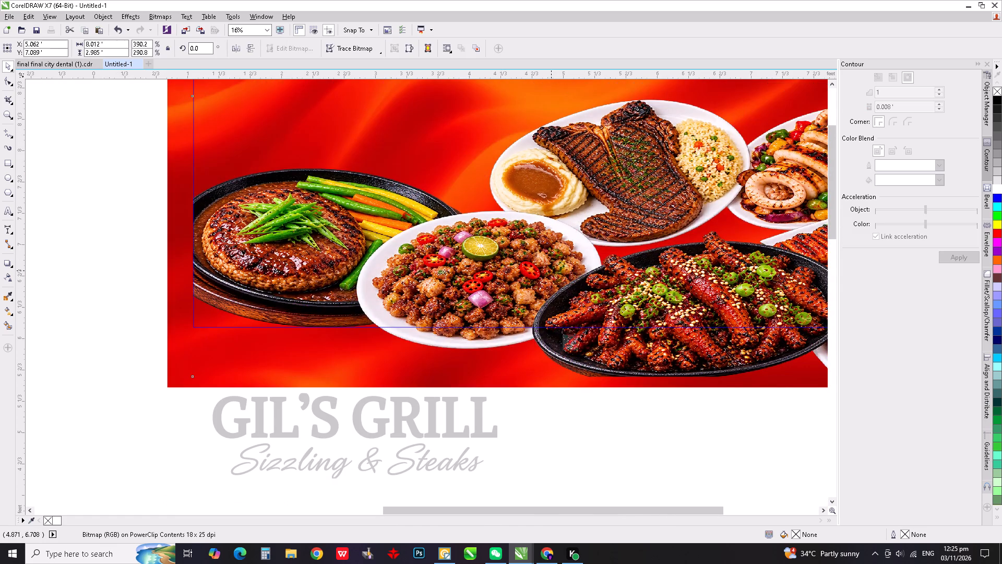
{"action": "left_click_drag", "start_coordinate": [551, 269], "coordinate": [551, 252]}
{"action": "left_click", "coordinate": [575, 351]}
{"action": "left_click", "coordinate": [573, 345]}
Examine the platters and silk waves background across the banner, both up close and as a whole.
{"action": "scroll", "coordinate": [452, 322], "scroll_direction": "down", "scroll_amount": 2}
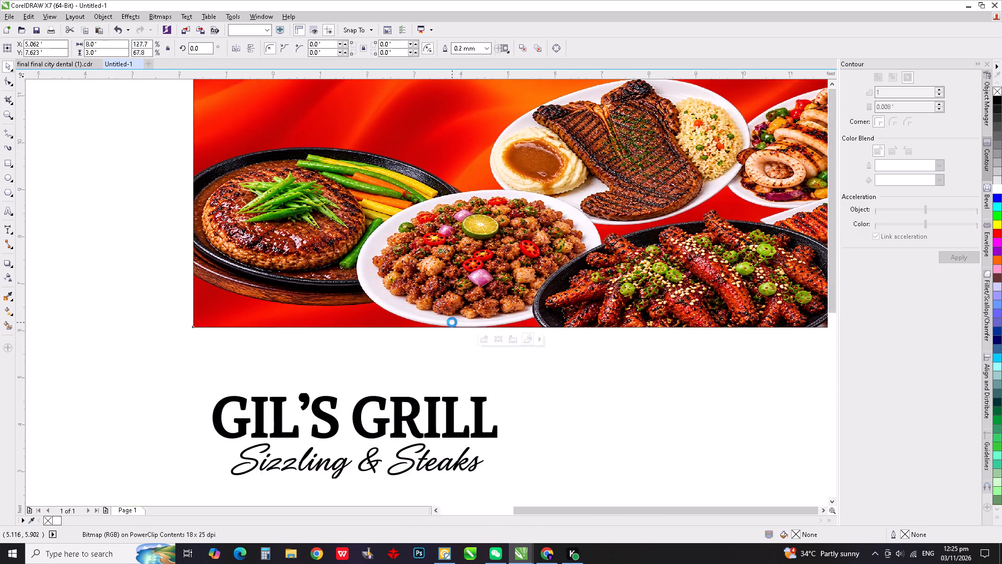
{"action": "left_click", "coordinate": [542, 350]}
{"action": "scroll", "coordinate": [503, 311], "scroll_direction": "up", "scroll_amount": 3}
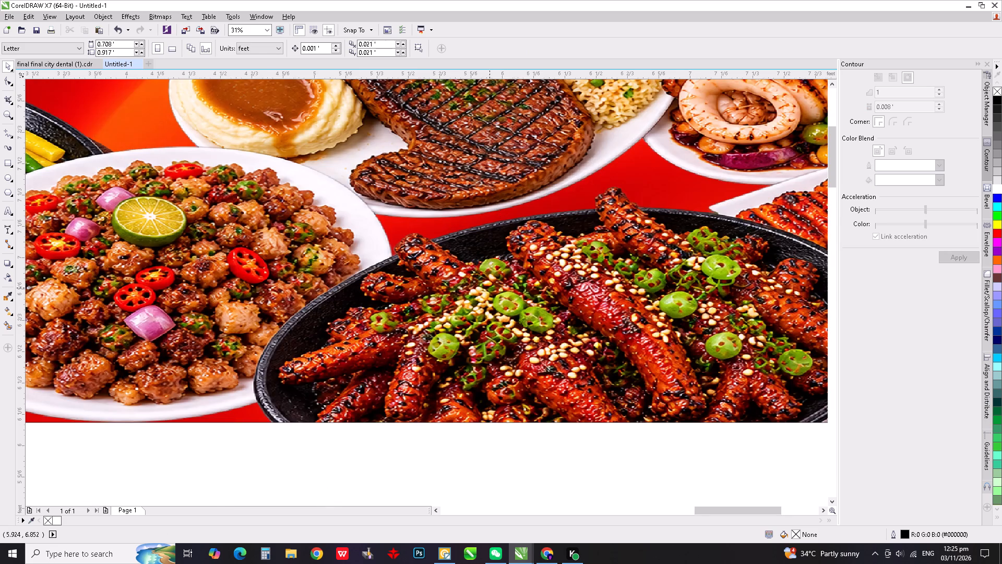
{"action": "scroll", "coordinate": [495, 301], "scroll_direction": "down", "scroll_amount": 2}
{"action": "scroll", "coordinate": [444, 252], "scroll_direction": "up", "scroll_amount": 1}
{"action": "scroll", "coordinate": [495, 258], "scroll_direction": "up", "scroll_amount": 2}
{"action": "scroll", "coordinate": [484, 263], "scroll_direction": "down", "scroll_amount": 3}
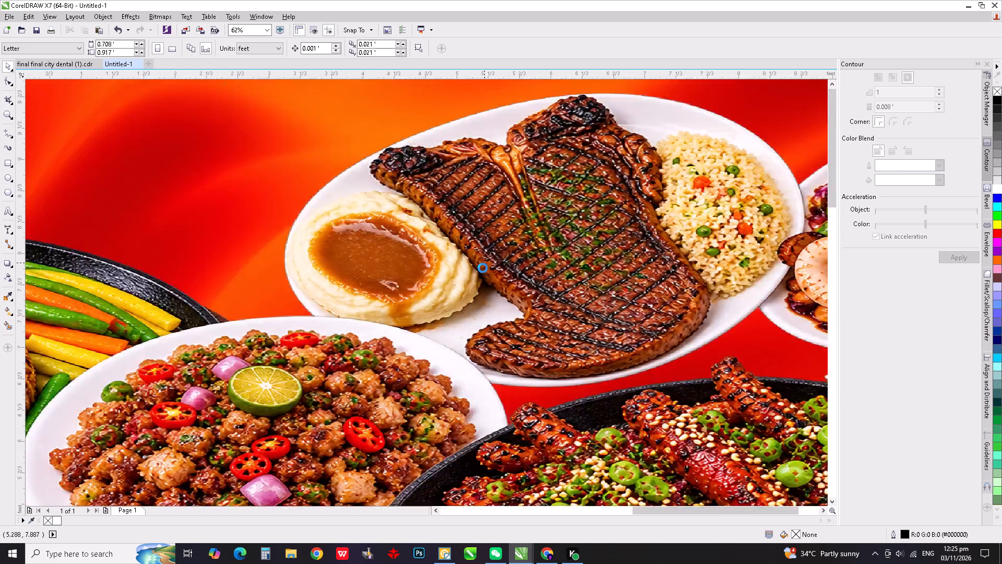
{"action": "scroll", "coordinate": [155, 321], "scroll_direction": "up", "scroll_amount": 3}
{"action": "scroll", "coordinate": [238, 308], "scroll_direction": "down", "scroll_amount": 6}
{"action": "scroll", "coordinate": [388, 330], "scroll_direction": "down", "scroll_amount": 1}
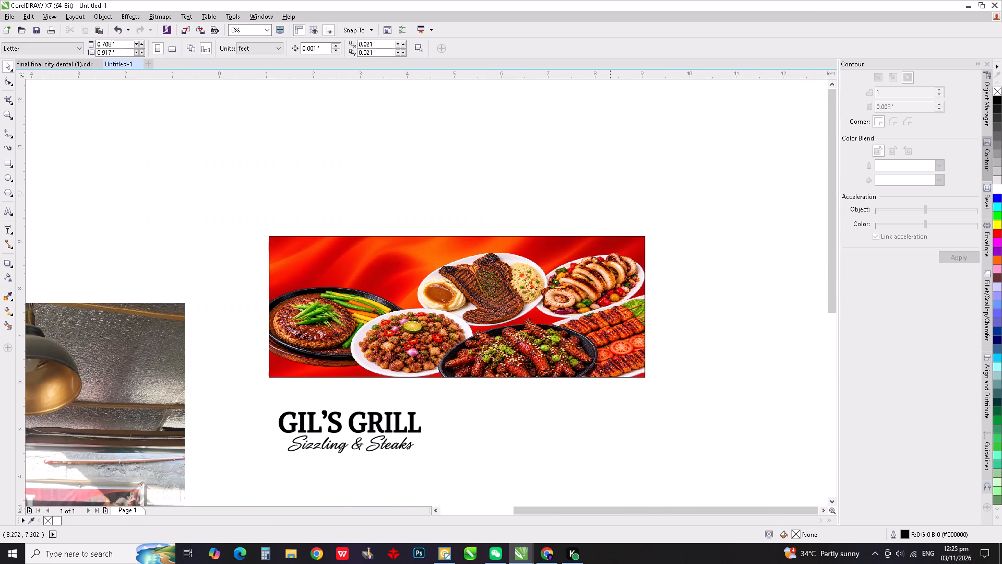
{"action": "scroll", "coordinate": [612, 326], "scroll_direction": "up", "scroll_amount": 1}
{"action": "scroll", "coordinate": [612, 327], "scroll_direction": "down", "scroll_amount": 1}
{"action": "scroll", "coordinate": [444, 306], "scroll_direction": "down", "scroll_amount": 1}
{"action": "scroll", "coordinate": [379, 331], "scroll_direction": "up", "scroll_amount": 1}
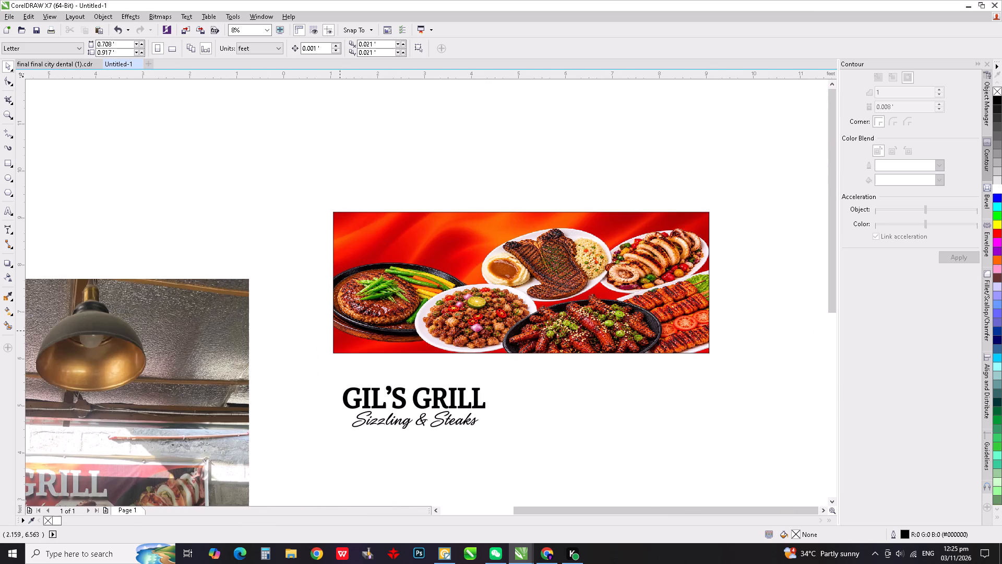
Move the Gil's Grill Sizzling & Steaks title onto the banner's upper-left area and fill it with white.
{"action": "left_click_drag", "start_coordinate": [282, 360], "coordinate": [570, 481]}
{"action": "left_click_drag", "start_coordinate": [425, 393], "coordinate": [424, 227]}
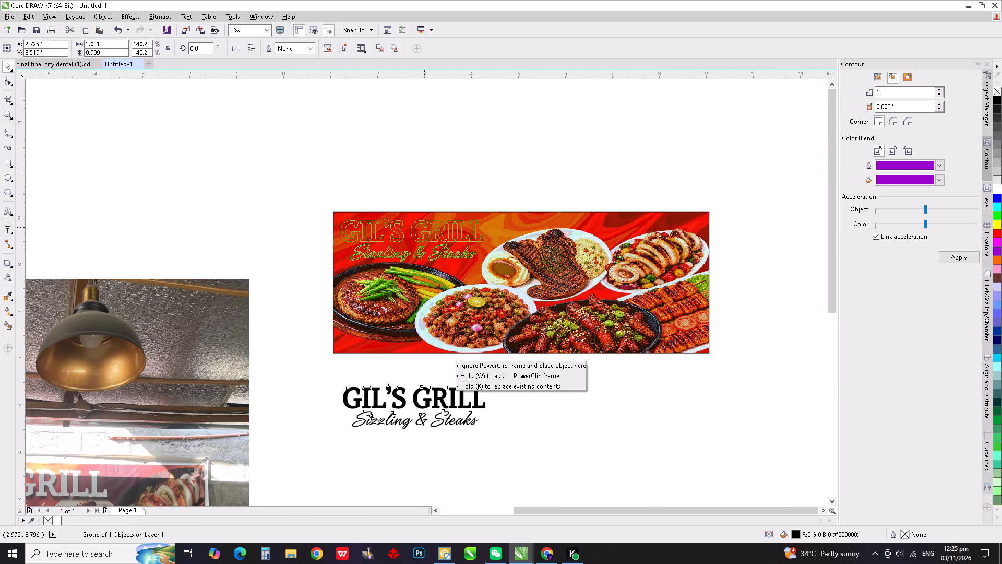
{"action": "left_click_drag", "start_coordinate": [424, 227], "coordinate": [425, 227]}
{"action": "left_click", "coordinate": [997, 190]}
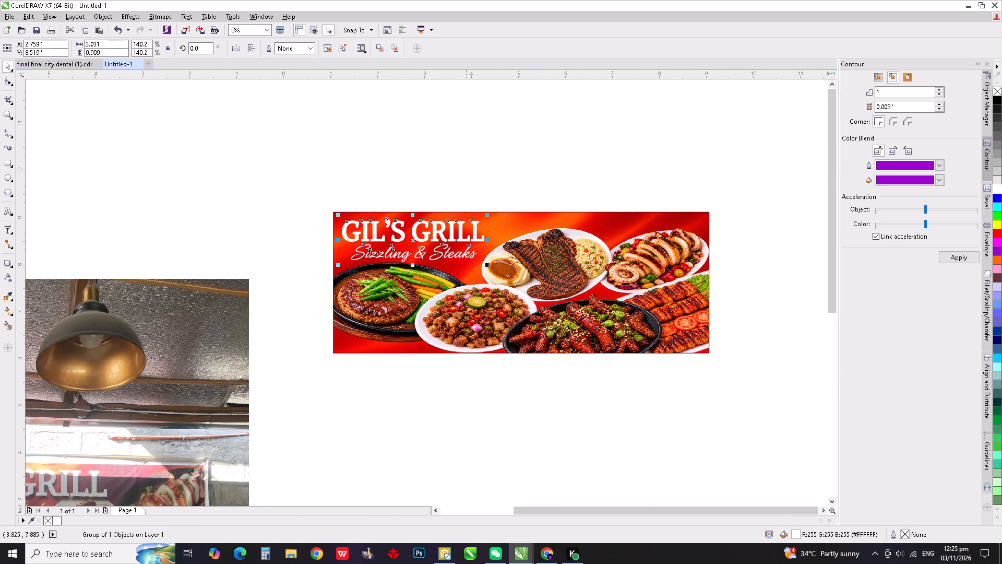
Enlarge the white title to about 3.37 × 1.01 ft and shift it slightly left, away from the steak platter.
{"action": "left_click_drag", "start_coordinate": [486, 266], "coordinate": [503, 278]}
{"action": "scroll", "coordinate": [418, 228], "scroll_direction": "up", "scroll_amount": 1}
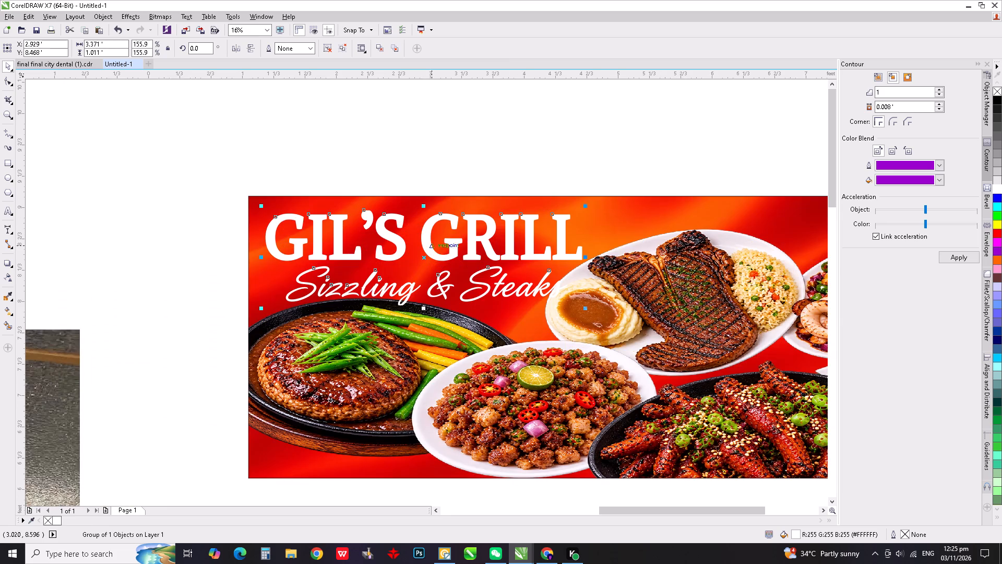
{"action": "left_click", "coordinate": [444, 253]}
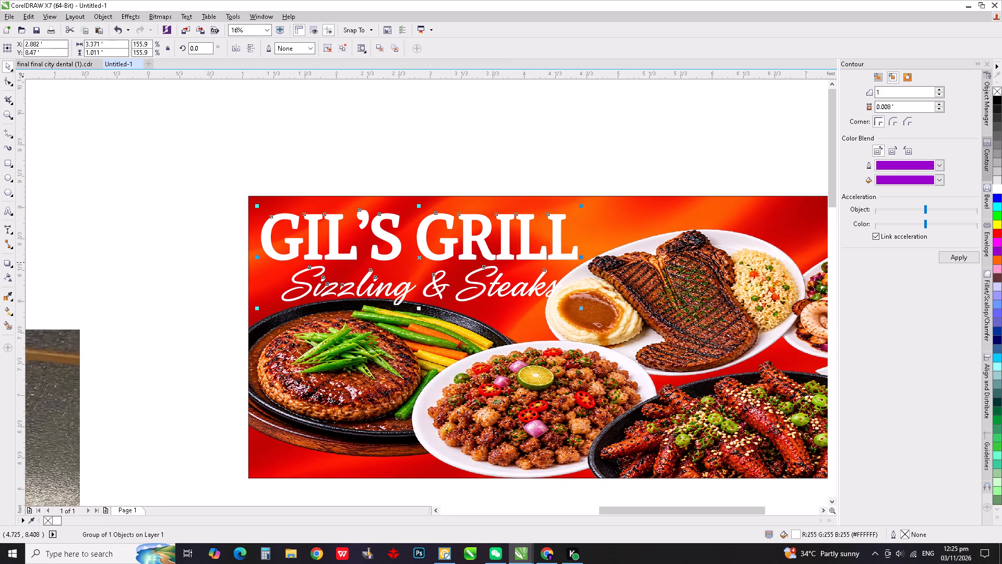
Group and duplicate the title, offset the copy slightly down and right, and fill it with gray #808080 as a shadow.
{"action": "key", "text": "ctrl+g"}
{"action": "key", "text": "plus"}
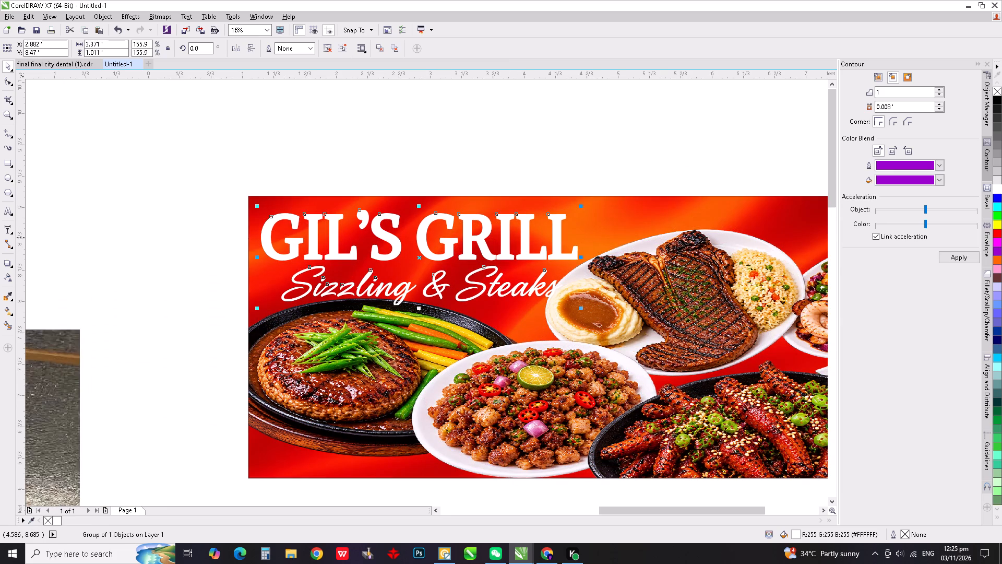
{"action": "scroll", "coordinate": [332, 219], "scroll_direction": "up", "scroll_amount": 1}
{"action": "left_click", "coordinate": [338, 222]}
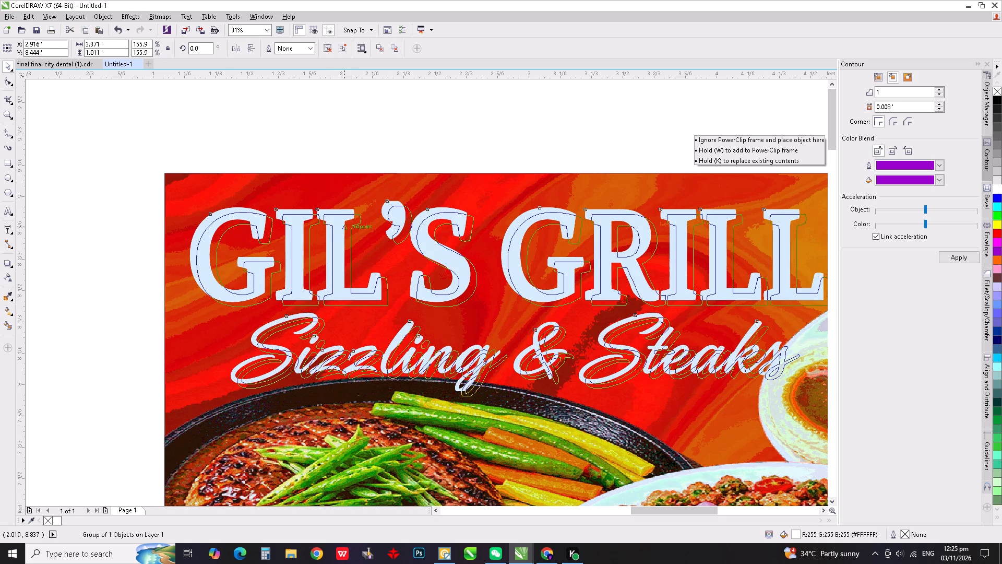
{"action": "left_click", "coordinate": [996, 139]}
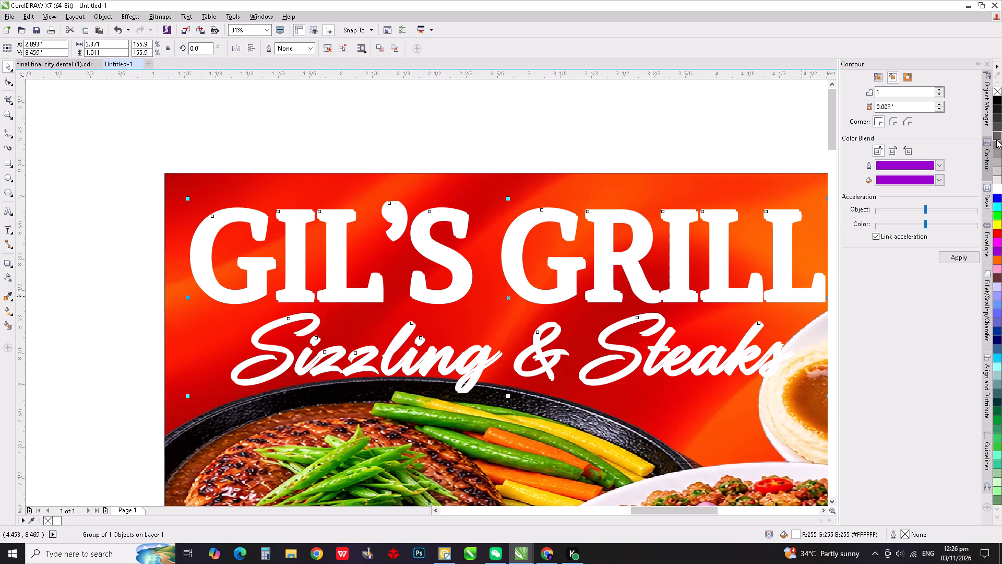
{"action": "left_click", "coordinate": [998, 149]}
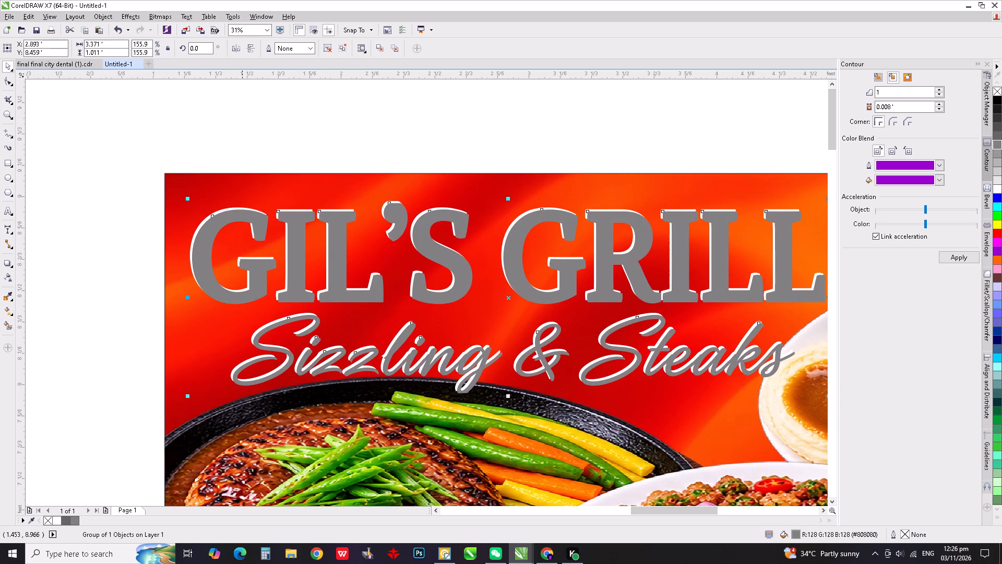
Bring the white title to the front of its gray shadow copy.
{"action": "left_click", "coordinate": [243, 140]}
{"action": "left_click", "coordinate": [232, 207]}
{"action": "key", "text": "ctrl+Home"}
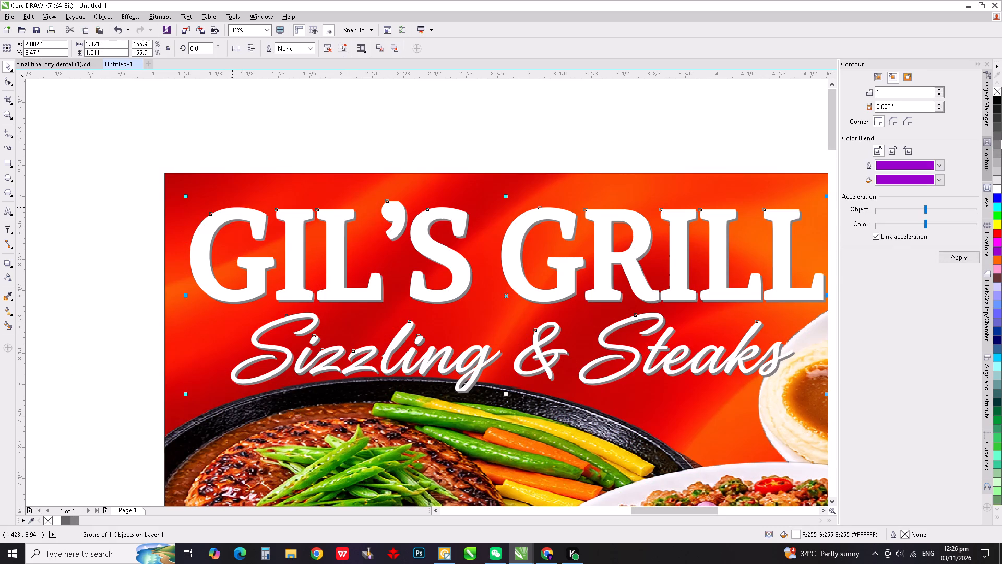
Enlarge the white title and its gray shadow together to about 3.49 × 1.05 ft from their upper-right corner.
{"action": "scroll", "coordinate": [231, 214], "scroll_direction": "down", "scroll_amount": 1}
{"action": "left_click", "coordinate": [308, 142]}
{"action": "scroll", "coordinate": [473, 237], "scroll_direction": "up", "scroll_amount": 2}
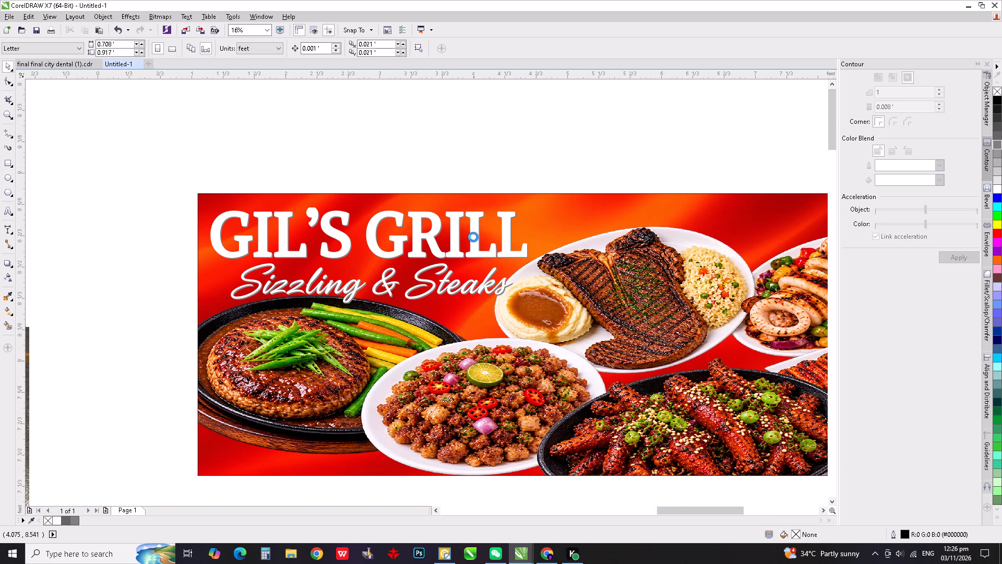
{"action": "scroll", "coordinate": [492, 335], "scroll_direction": "down", "scroll_amount": 3}
{"action": "left_click", "coordinate": [460, 226]}
{"action": "scroll", "coordinate": [508, 399], "scroll_direction": "up", "scroll_amount": 1}
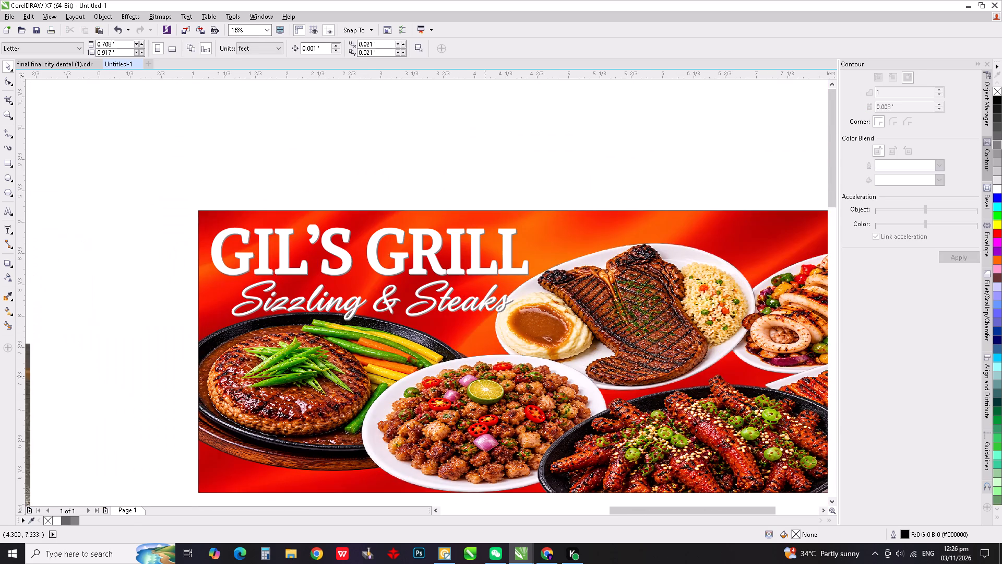
{"action": "left_click_drag", "start_coordinate": [141, 149], "coordinate": [584, 373]}
{"action": "left_click_drag", "start_coordinate": [531, 219], "coordinate": [539, 215]}
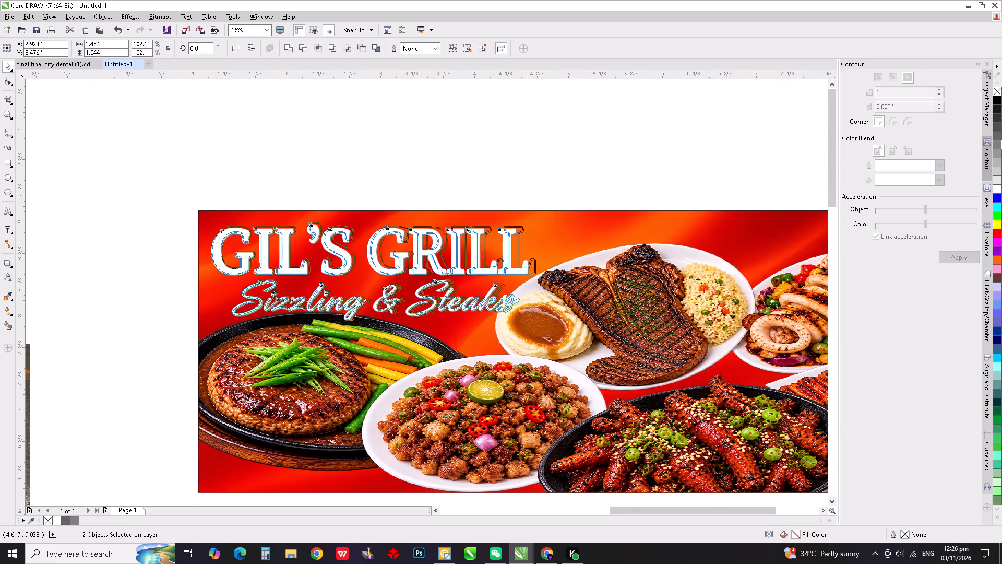
{"action": "left_click_drag", "start_coordinate": [539, 215], "coordinate": [541, 213]}
{"action": "left_click", "coordinate": [336, 305]}
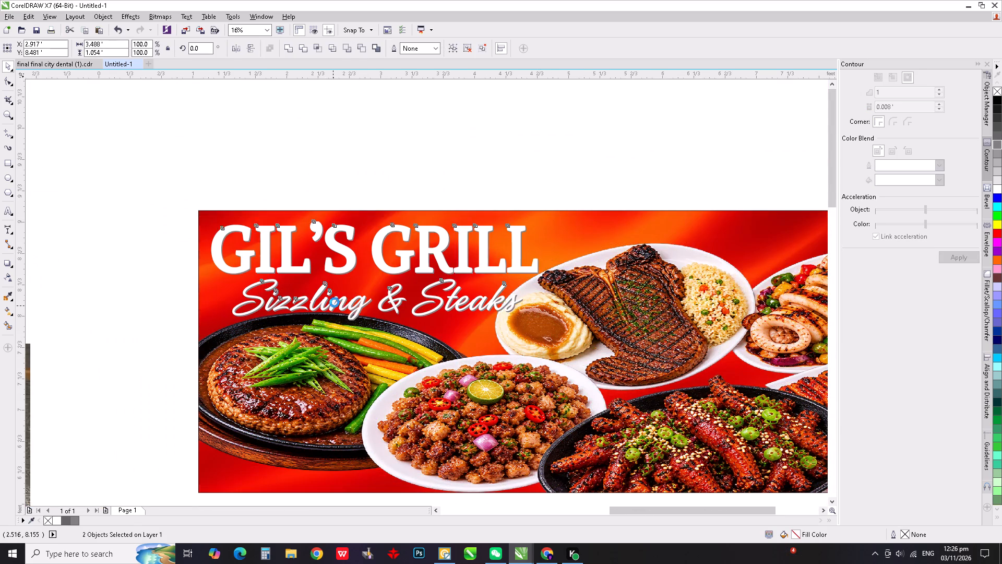
{"action": "left_click", "coordinate": [515, 148]}
{"action": "scroll", "coordinate": [308, 320], "scroll_direction": "down", "scroll_amount": 1}
{"action": "scroll", "coordinate": [302, 313], "scroll_direction": "up", "scroll_amount": 1}
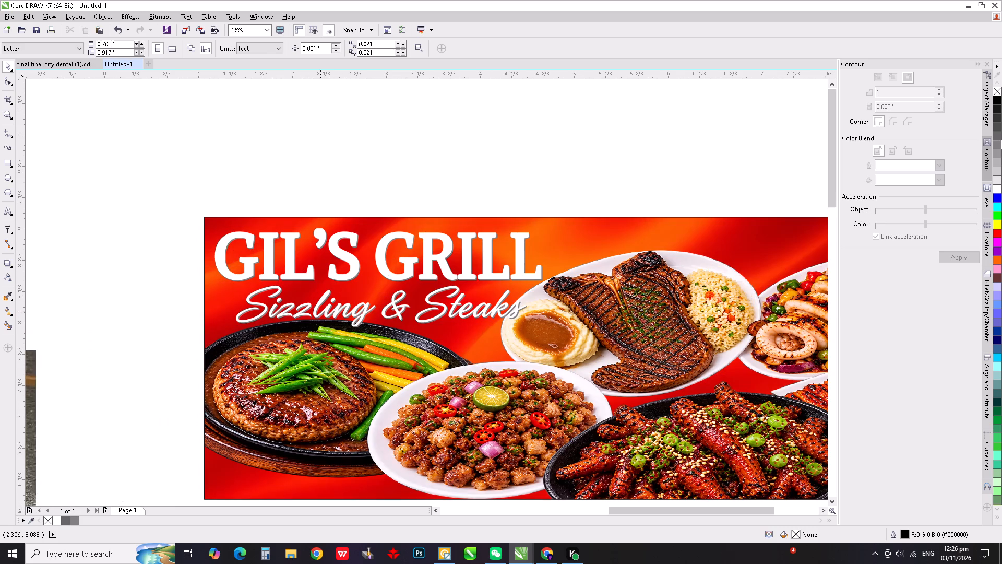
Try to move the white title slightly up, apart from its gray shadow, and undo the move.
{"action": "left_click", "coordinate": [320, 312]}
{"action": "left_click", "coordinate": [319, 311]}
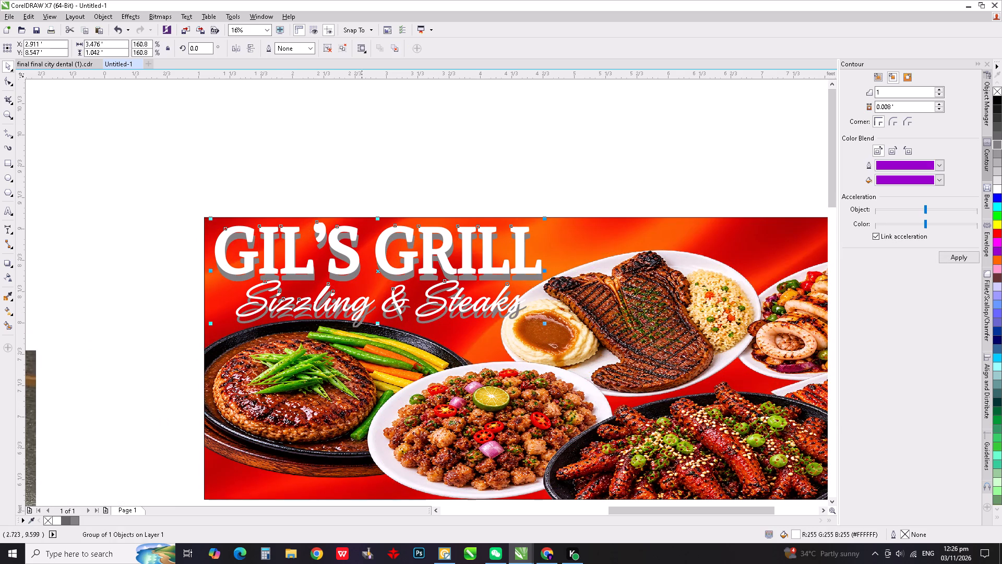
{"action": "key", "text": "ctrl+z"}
Group the white title with its gray shadow and move the group slightly up on the banner.
{"action": "left_click", "coordinate": [262, 177]}
{"action": "left_click_drag", "start_coordinate": [205, 176], "coordinate": [609, 378]}
{"action": "key", "text": "ctrl+g"}
{"action": "scroll", "coordinate": [361, 249], "scroll_direction": "up", "scroll_amount": 1}
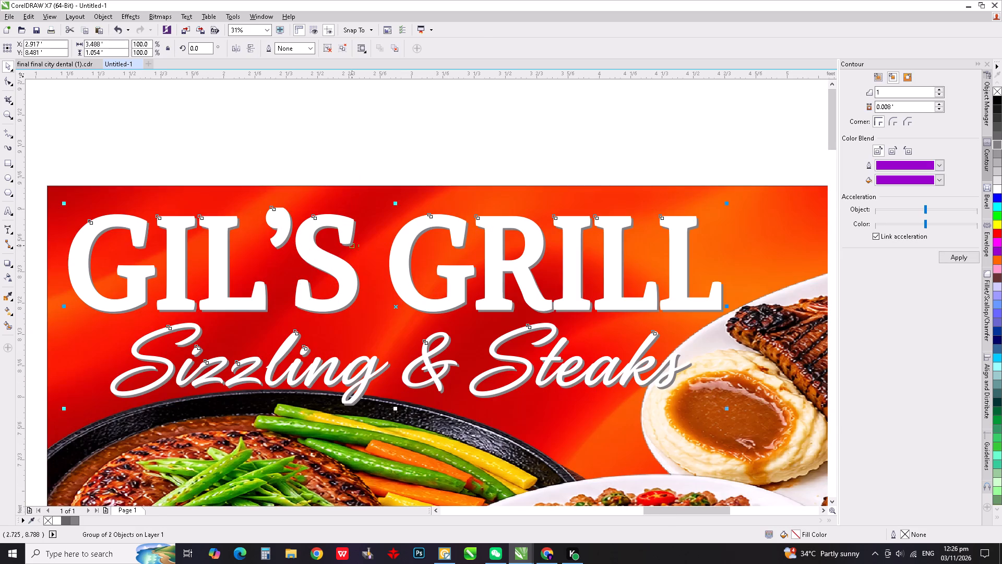
{"action": "left_click_drag", "start_coordinate": [332, 256], "coordinate": [334, 248]}
{"action": "left_click", "coordinate": [349, 104]}
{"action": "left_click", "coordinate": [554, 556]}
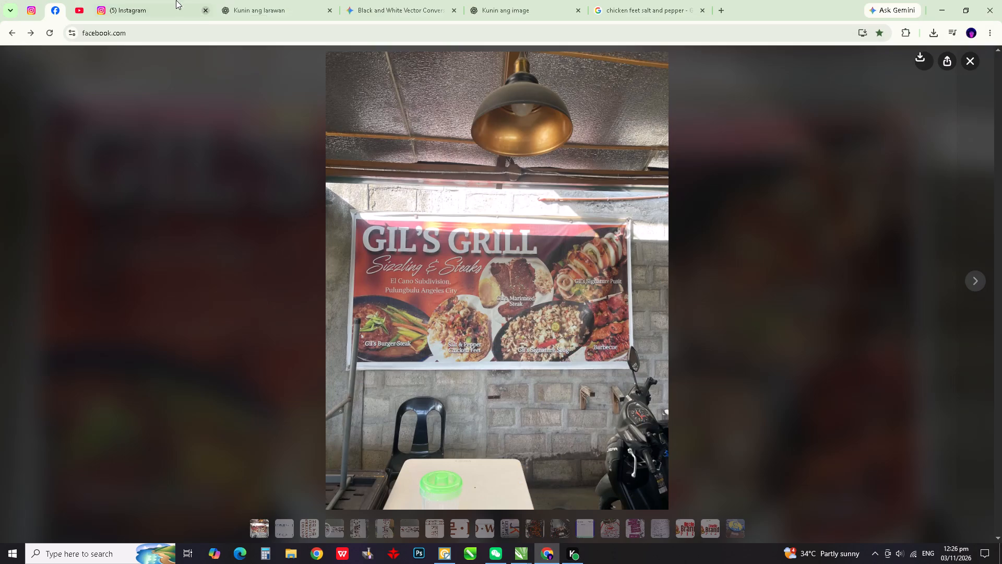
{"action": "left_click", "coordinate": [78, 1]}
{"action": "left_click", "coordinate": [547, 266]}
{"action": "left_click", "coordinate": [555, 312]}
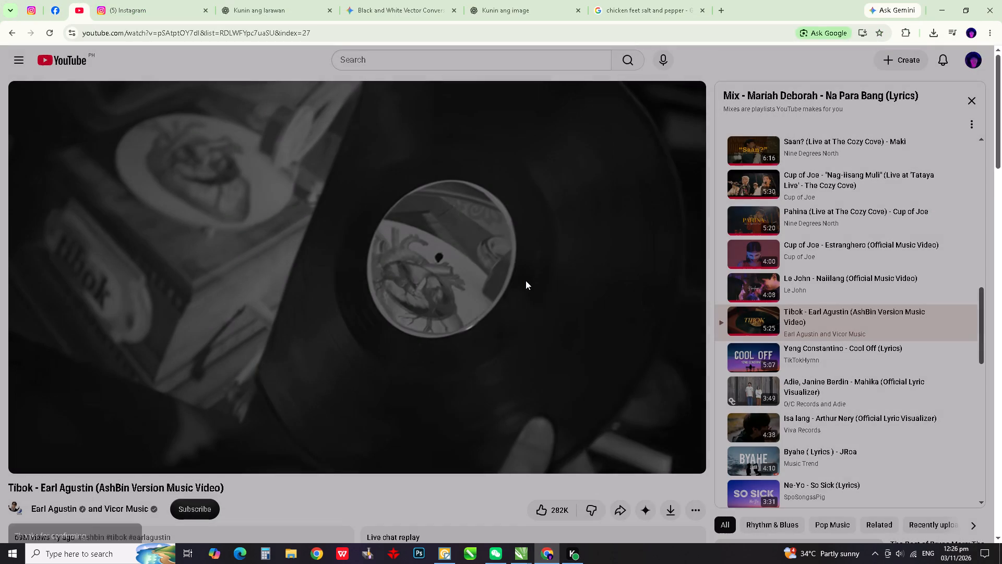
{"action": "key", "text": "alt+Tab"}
Enlarge the grouped title slightly from its lower-right corner, toward the steak platter.
{"action": "scroll", "coordinate": [423, 275], "scroll_direction": "down", "scroll_amount": 2}
{"action": "scroll", "coordinate": [423, 274], "scroll_direction": "up", "scroll_amount": 1}
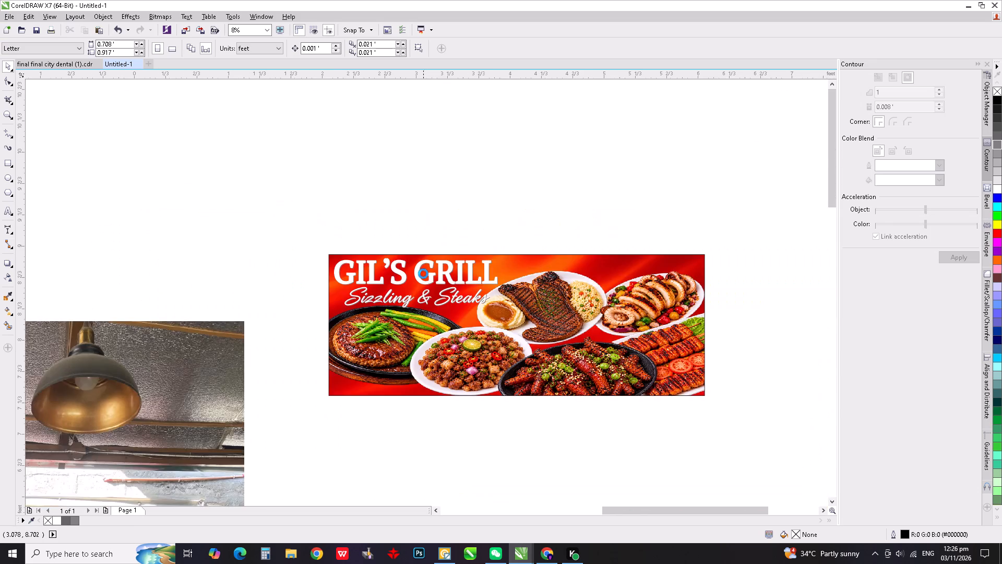
{"action": "left_click", "coordinate": [223, 206]}
{"action": "left_click_drag", "start_coordinate": [200, 177], "coordinate": [642, 372]}
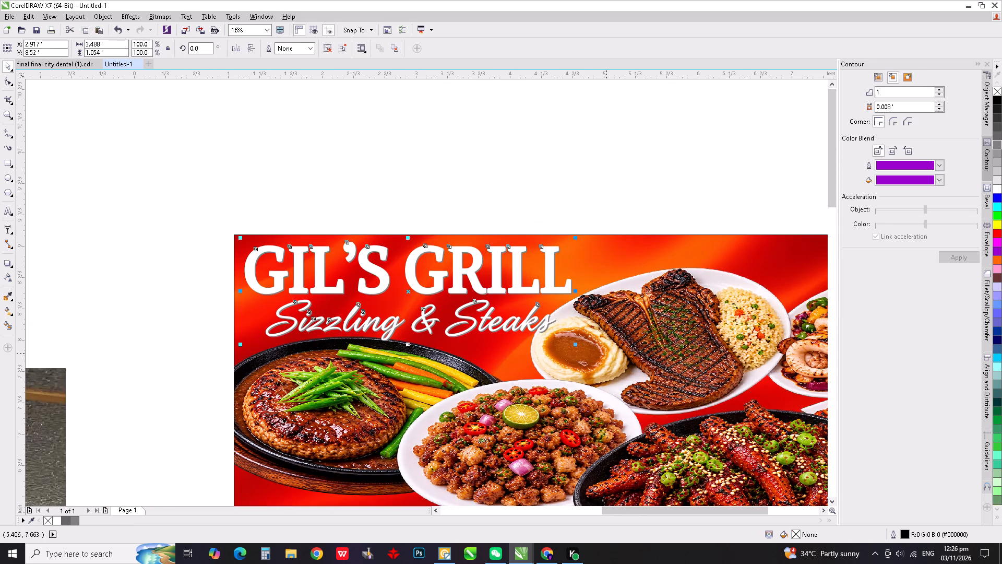
{"action": "left_click_drag", "start_coordinate": [577, 346], "coordinate": [584, 351]}
{"action": "left_click", "coordinate": [565, 147]}
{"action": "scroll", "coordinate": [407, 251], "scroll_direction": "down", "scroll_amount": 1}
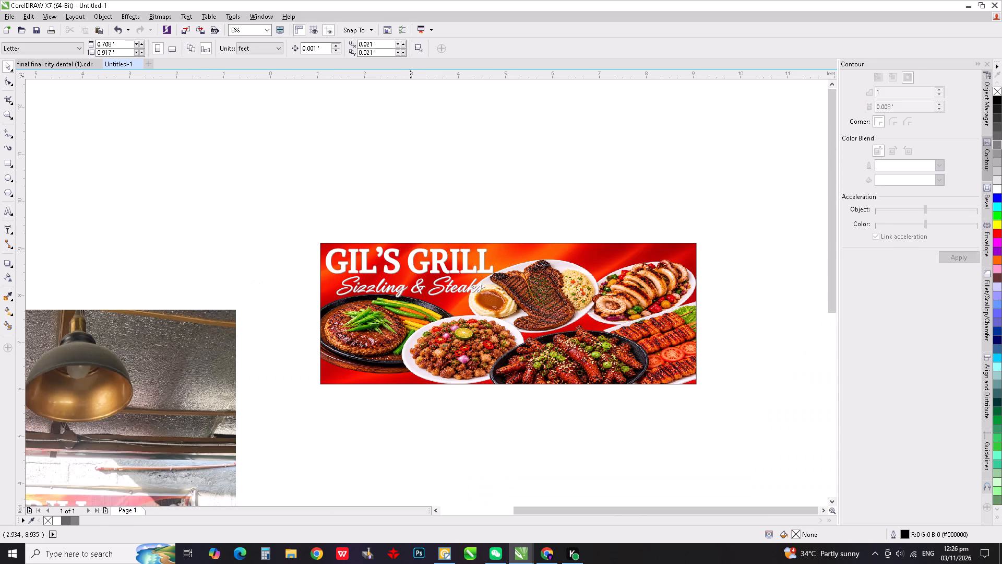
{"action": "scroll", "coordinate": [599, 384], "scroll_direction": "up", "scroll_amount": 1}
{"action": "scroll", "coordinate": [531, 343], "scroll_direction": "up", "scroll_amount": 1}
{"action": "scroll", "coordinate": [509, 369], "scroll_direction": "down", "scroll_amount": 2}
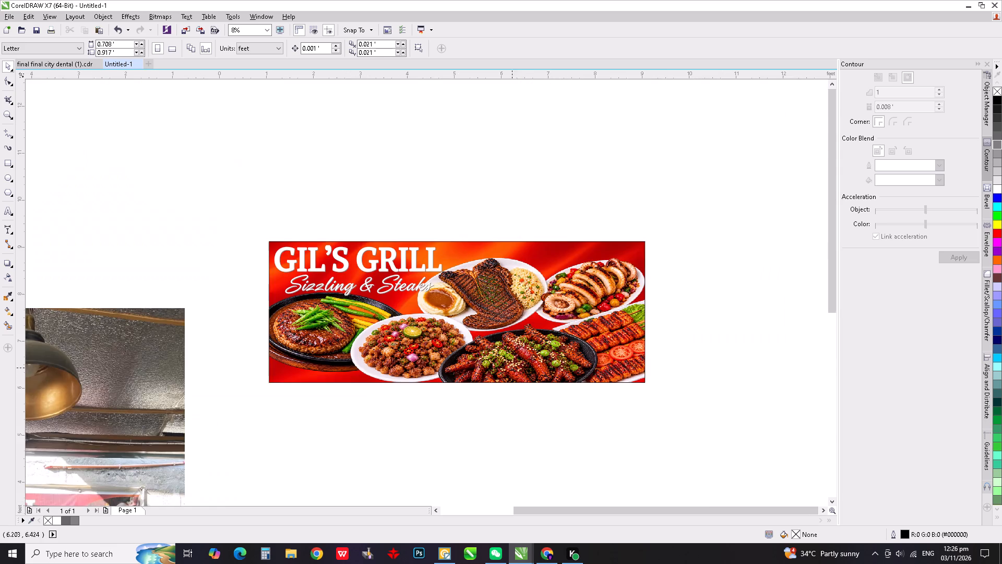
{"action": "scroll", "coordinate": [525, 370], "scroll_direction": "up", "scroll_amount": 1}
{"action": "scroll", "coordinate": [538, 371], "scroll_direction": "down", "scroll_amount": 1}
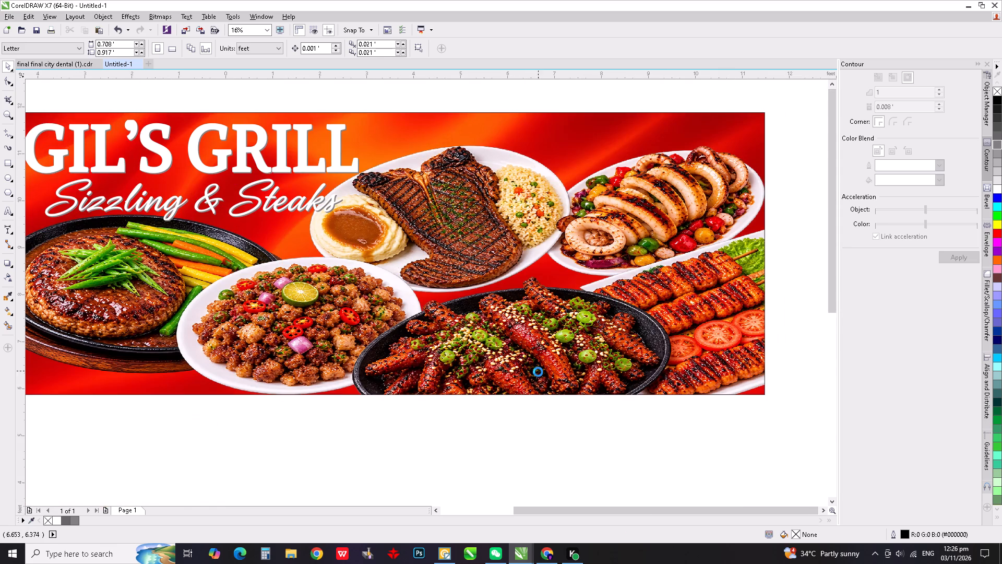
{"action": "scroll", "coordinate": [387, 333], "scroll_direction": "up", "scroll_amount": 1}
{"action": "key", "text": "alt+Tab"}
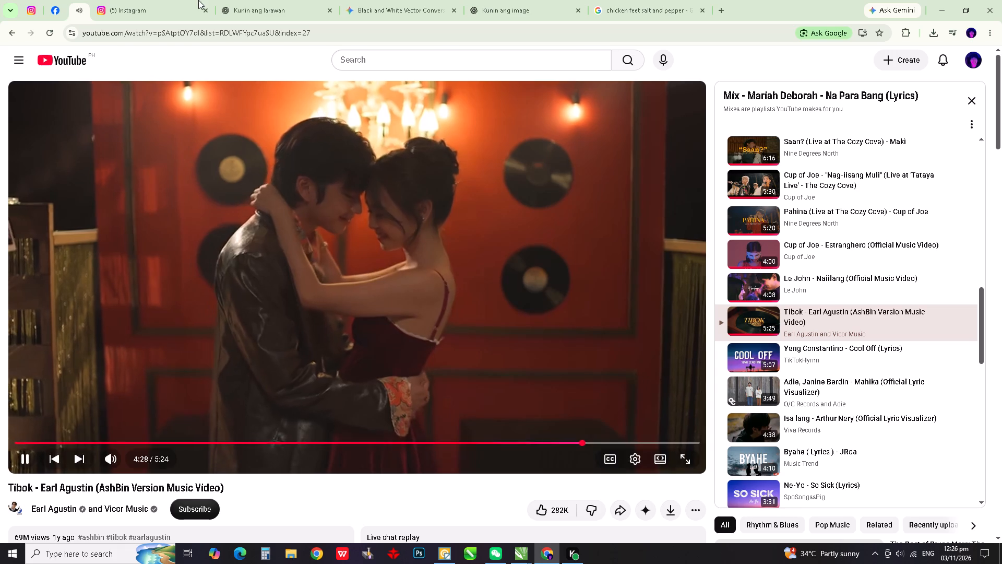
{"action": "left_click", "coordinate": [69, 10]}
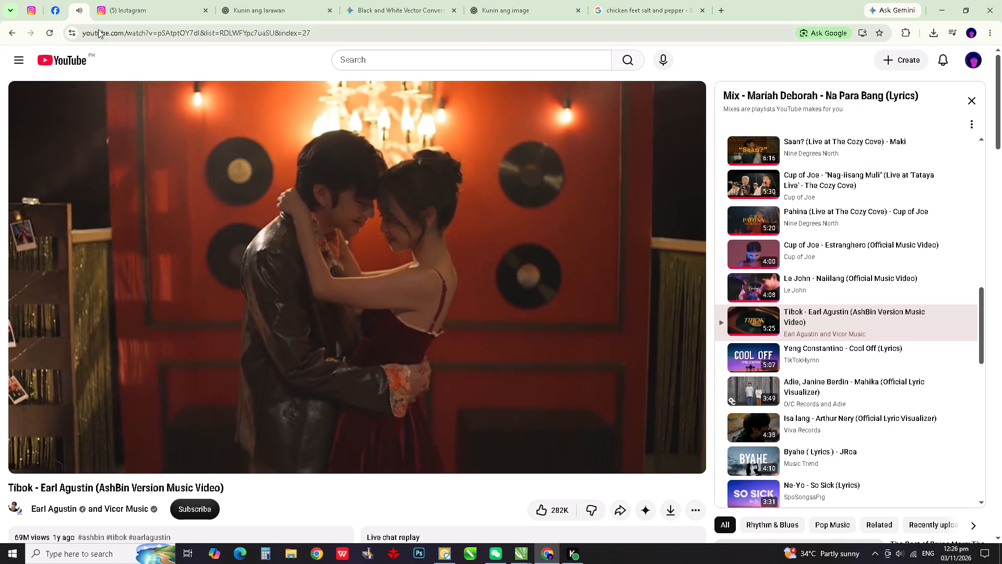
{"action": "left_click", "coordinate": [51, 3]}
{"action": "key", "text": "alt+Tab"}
Add the artistic text GIL's below the burger steak caption in the reference photo and enlarge it to about 0.91 × 0.31 ft.
{"action": "scroll", "coordinate": [391, 215], "scroll_direction": "down", "scroll_amount": 4}
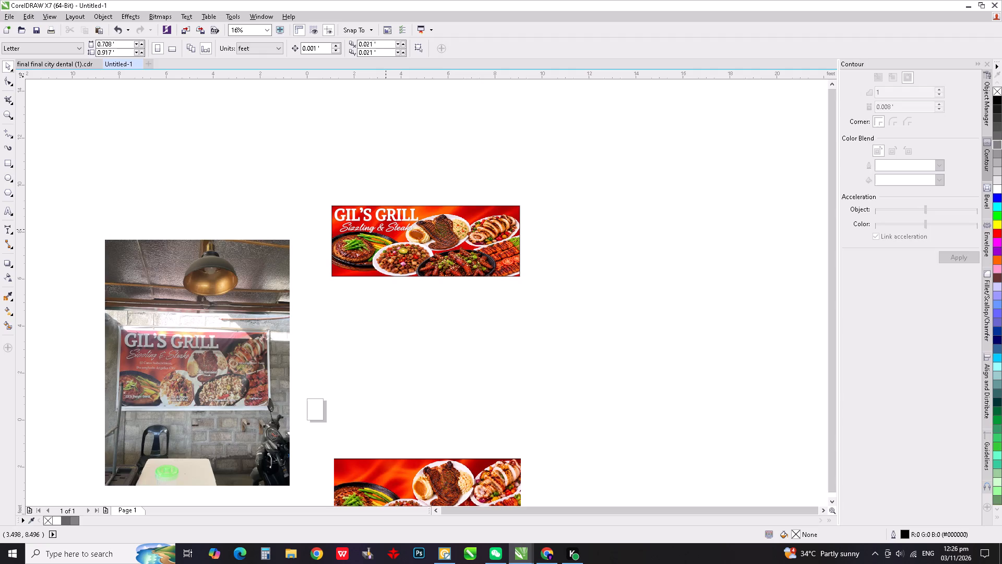
{"action": "middle_click_drag", "start_coordinate": [174, 403], "coordinate": [270, 283]}
{"action": "scroll", "coordinate": [194, 258], "scroll_direction": "up", "scroll_amount": 3}
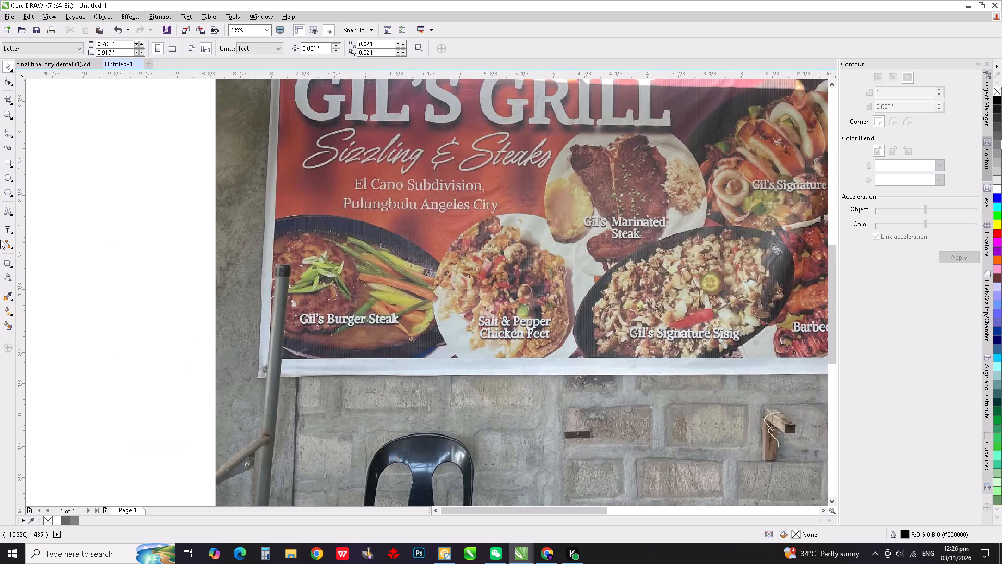
{"action": "left_click", "coordinate": [9, 210]}
{"action": "left_click", "coordinate": [375, 382]}
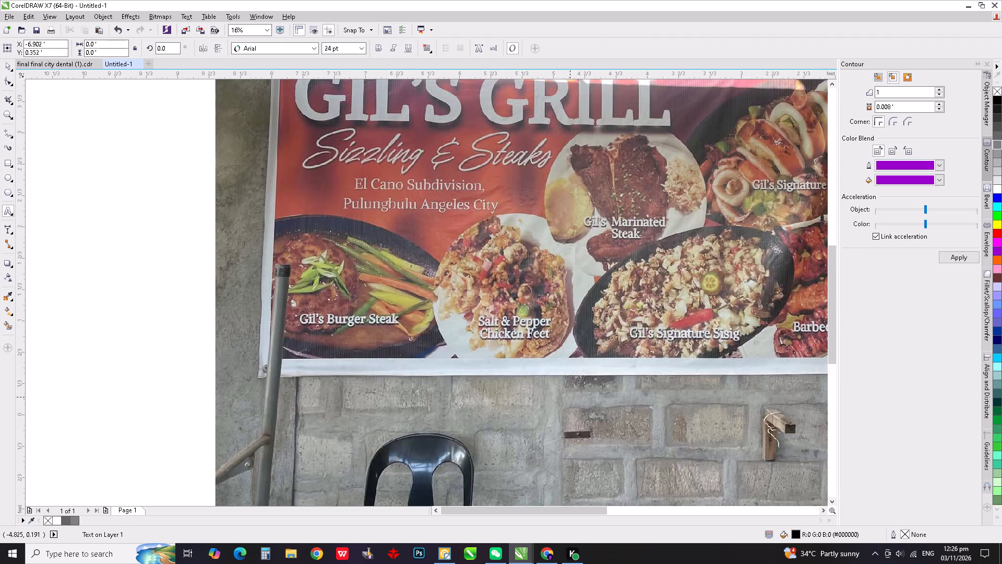
{"action": "left_click", "coordinate": [371, 369]}
{"action": "type", "text": "GILD"}
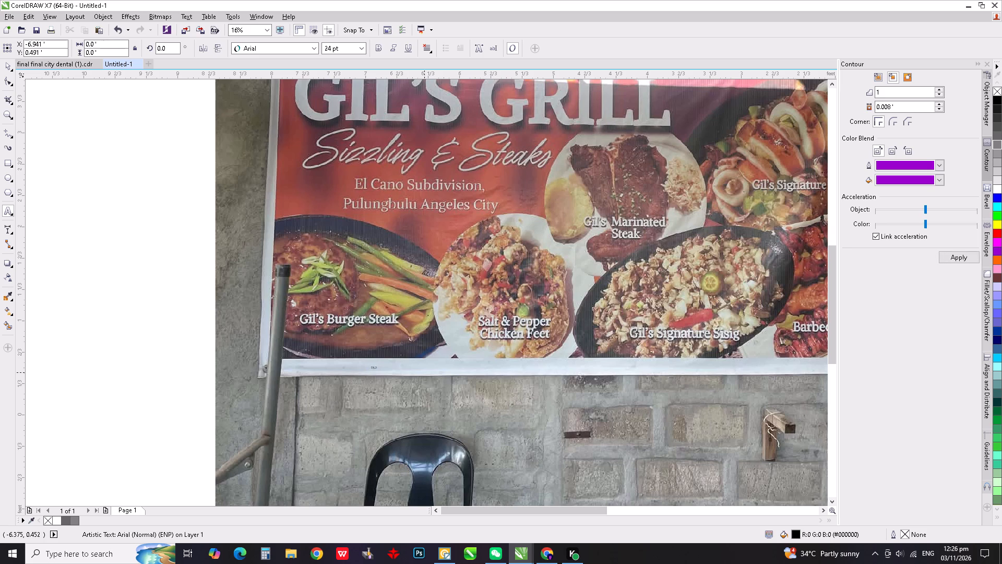
{"action": "key", "text": "shift+BackSpace"}
{"action": "type", "text": "'s"}
{"action": "left_click_drag", "start_coordinate": [383, 373], "coordinate": [462, 421]}
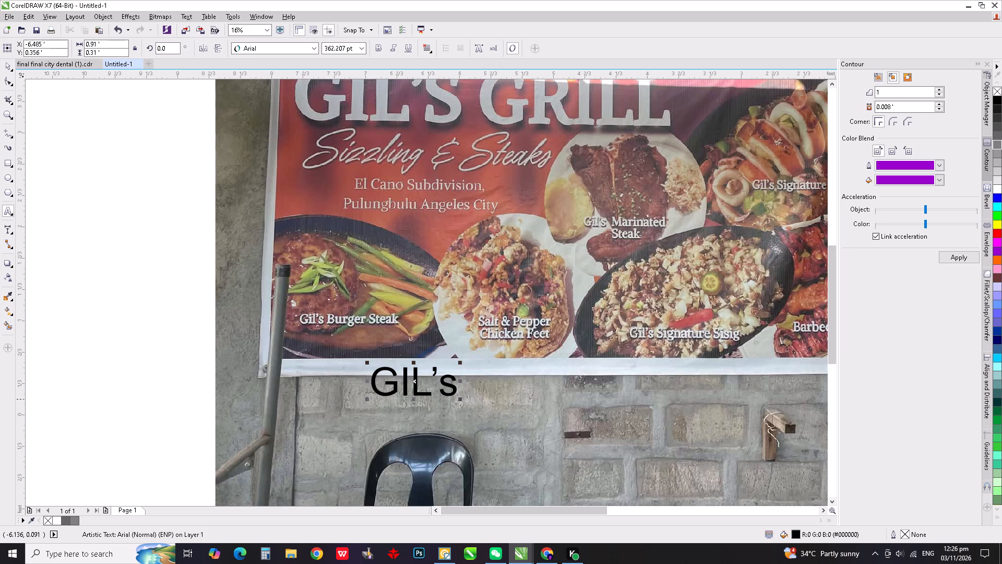
Replace the new caption text with GILS in capitals.
{"action": "key", "text": "BackSpace"}
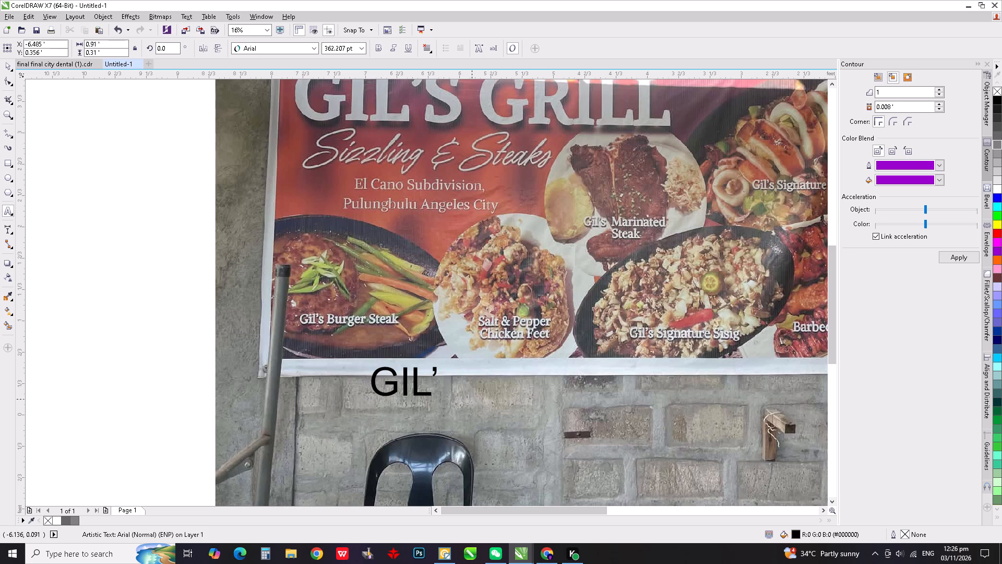
{"action": "key", "text": "BackSpace"}
{"action": "key", "text": "BackSpace"}
{"action": "key", "text": "BackSpace"}
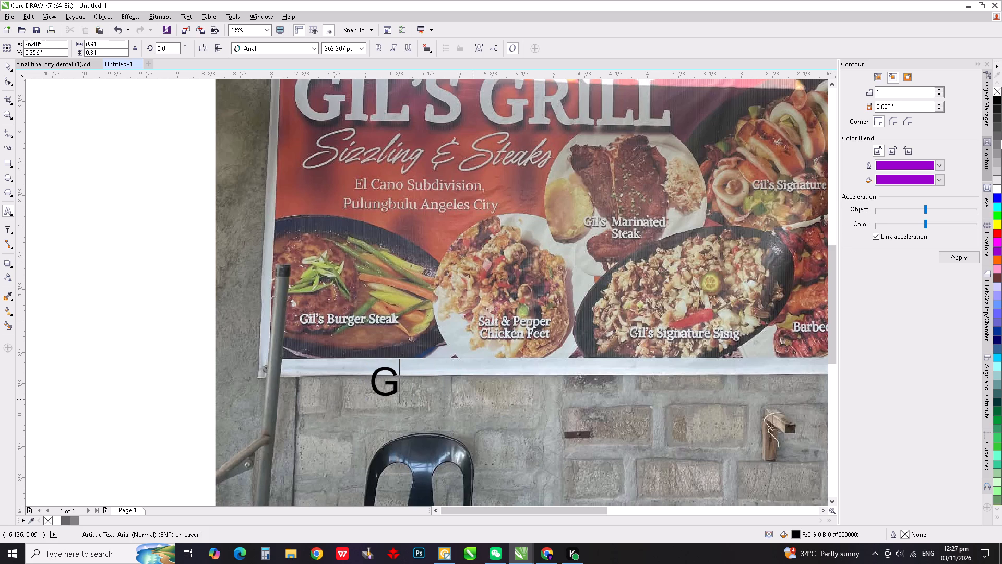
{"action": "type", "text": "ILS"}
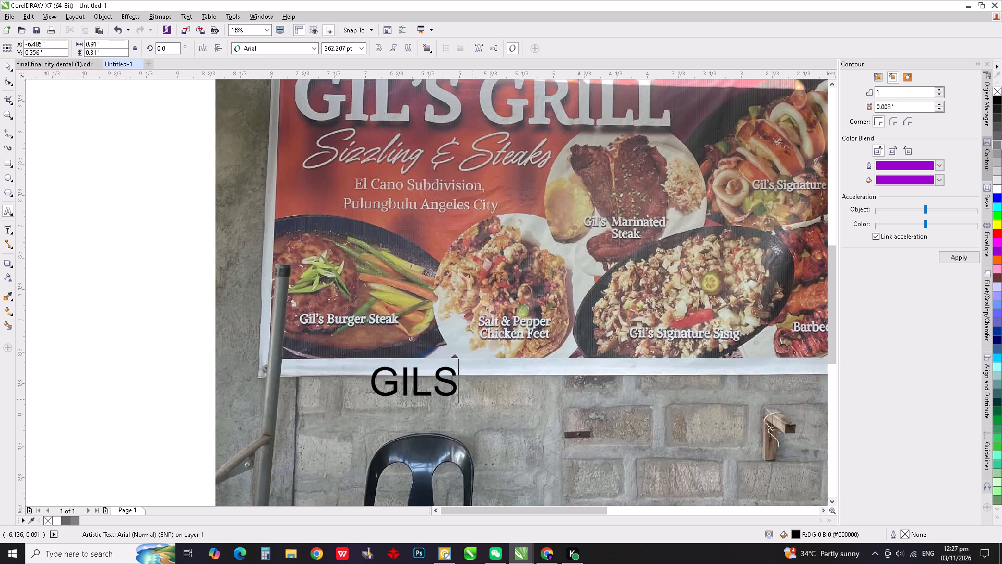
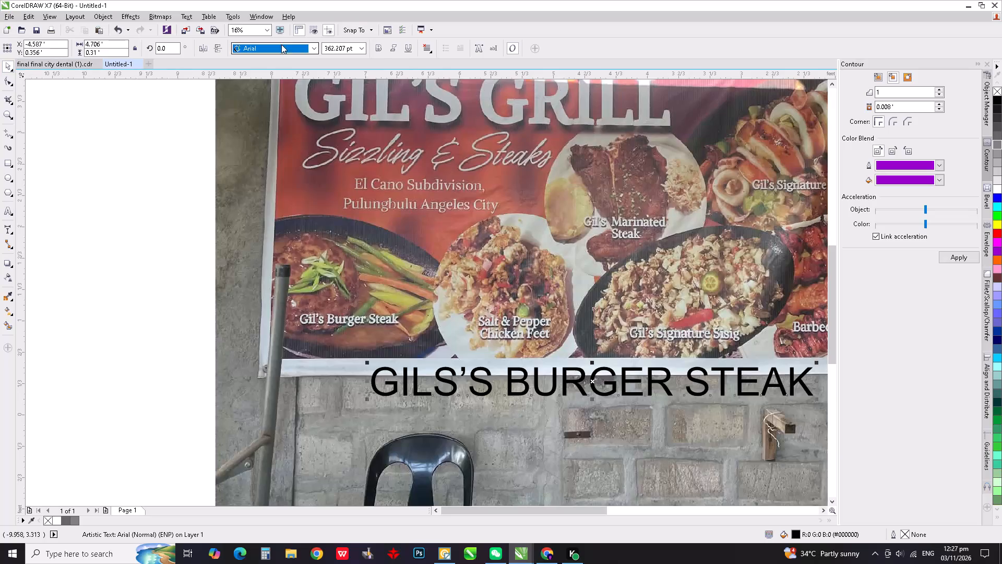
Set the burger steak caption's font to FilsonProBold.
{"action": "left_click", "coordinate": [289, 85]}
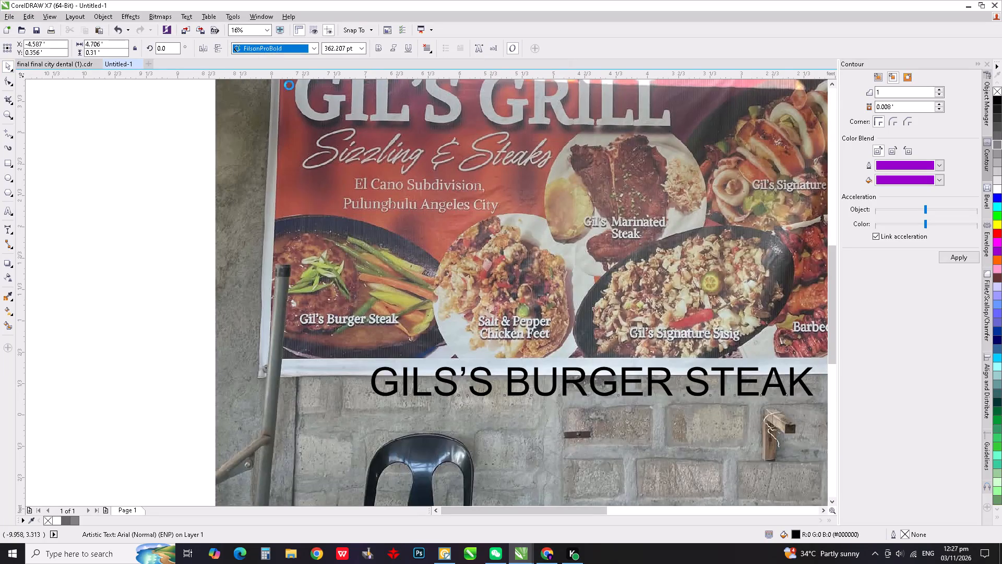
Add a second line reading SALT & PEPPER CHICKEN FEET below the burger steak caption text.
{"action": "middle_click_drag", "start_coordinate": [480, 414], "coordinate": [381, 382]}
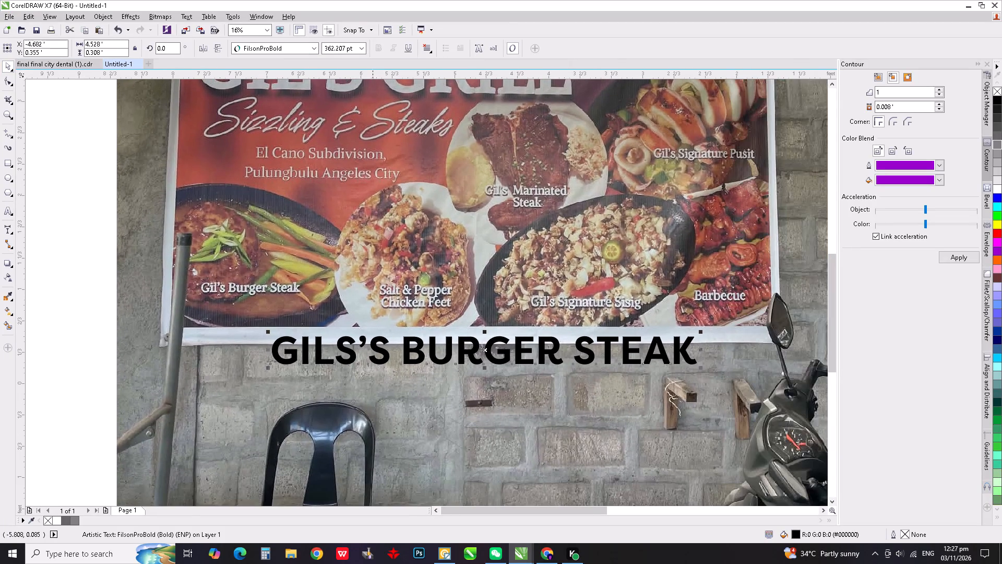
{"action": "scroll", "coordinate": [318, 328], "scroll_direction": "down", "scroll_amount": 1}
{"action": "scroll", "coordinate": [402, 346], "scroll_direction": "up", "scroll_amount": 1}
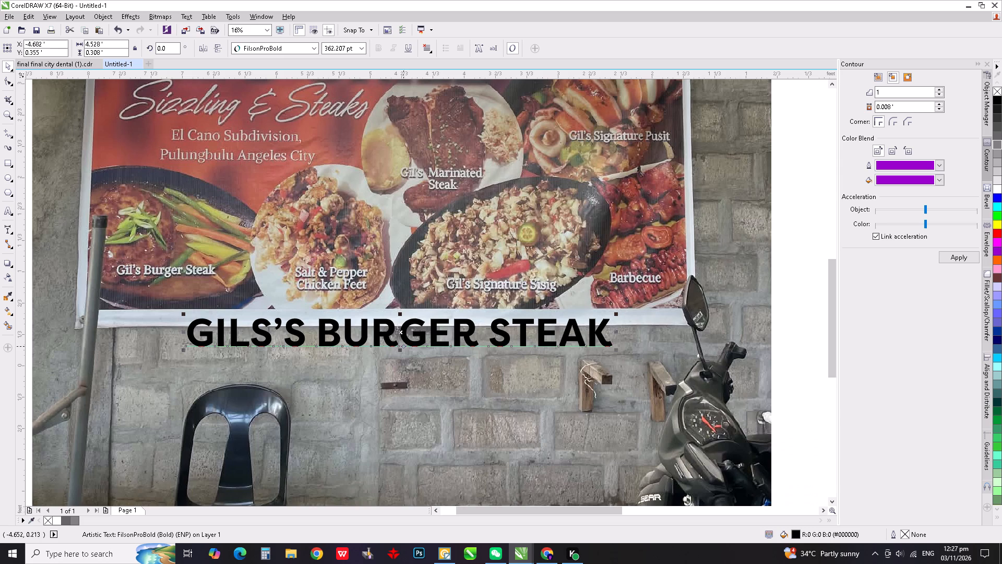
{"action": "double_click", "coordinate": [599, 336]}
{"action": "left_click", "coordinate": [610, 342]}
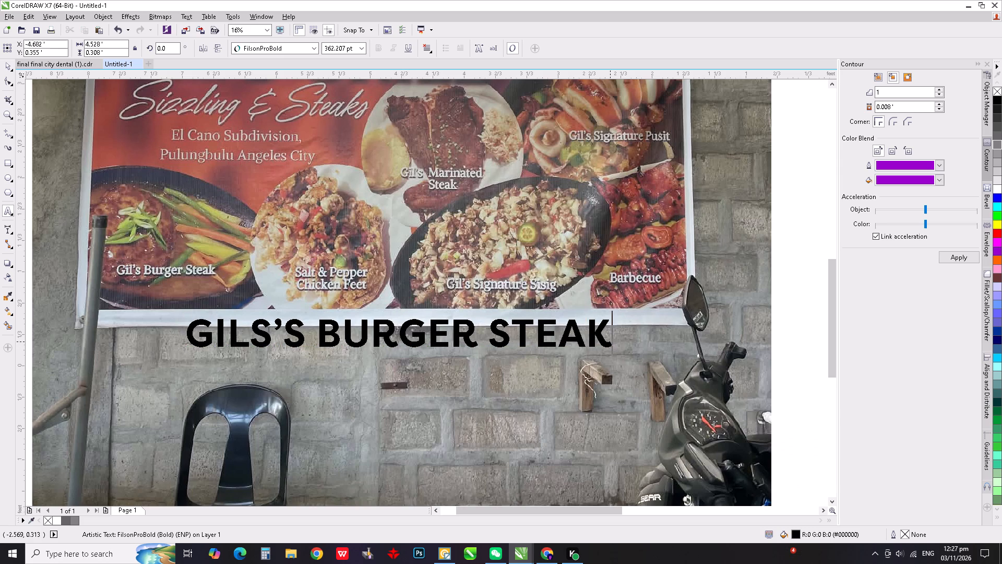
{"action": "key", "text": "Return"}
{"action": "type", "text": "sal"}
{"action": "key", "text": "BackSpace"}
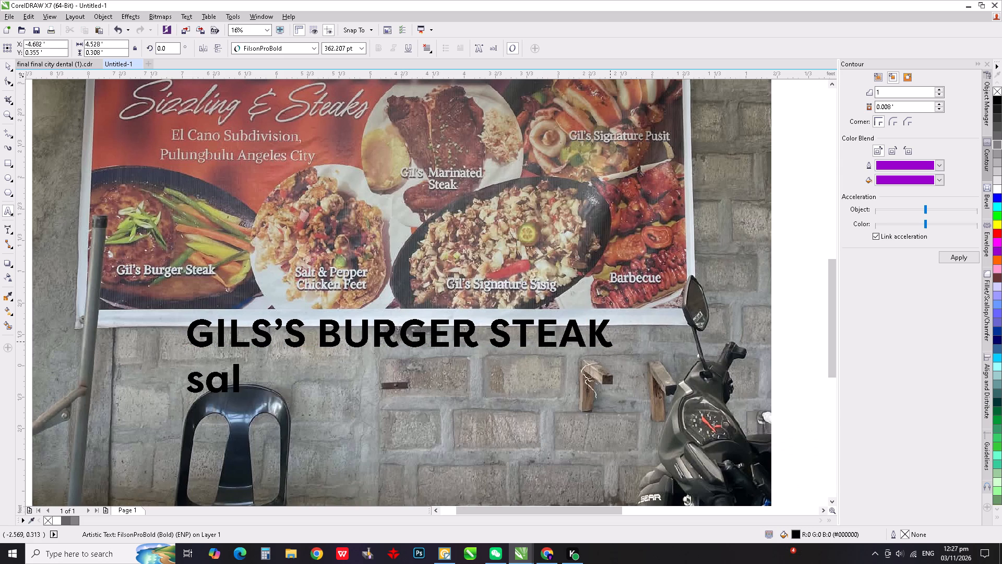
{"action": "key", "text": "BackSpace"}
{"action": "type", "text": "SALT"}
{"action": "key", "text": "space"}
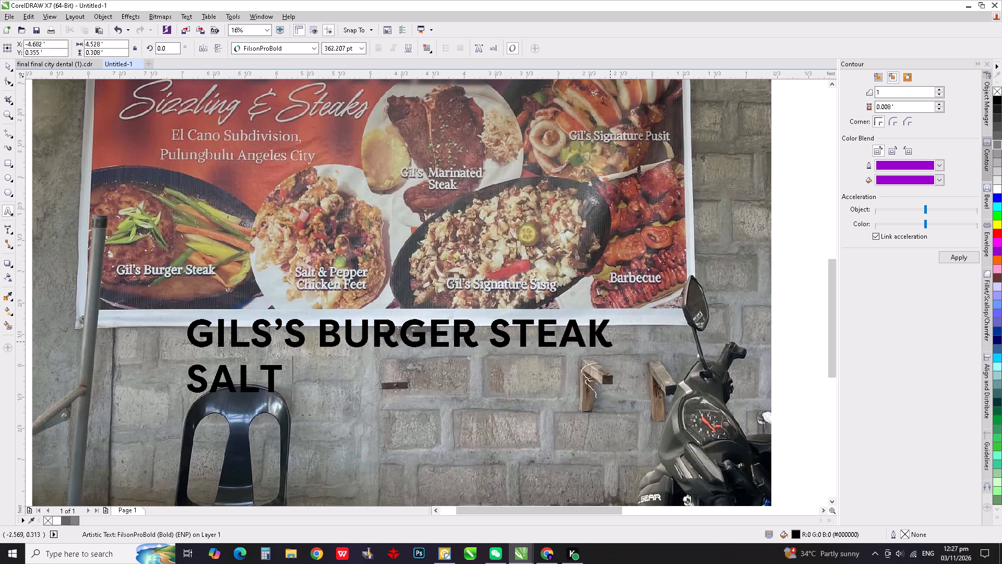
{"action": "type", "text": "& PA"}
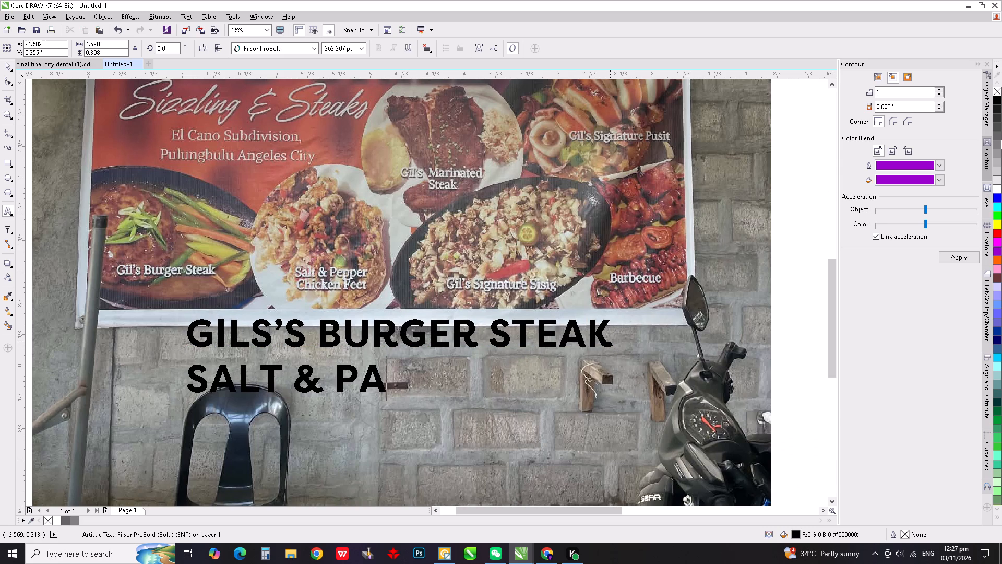
{"action": "key", "text": "BackSpace"}
{"action": "type", "text": "EPPER"}
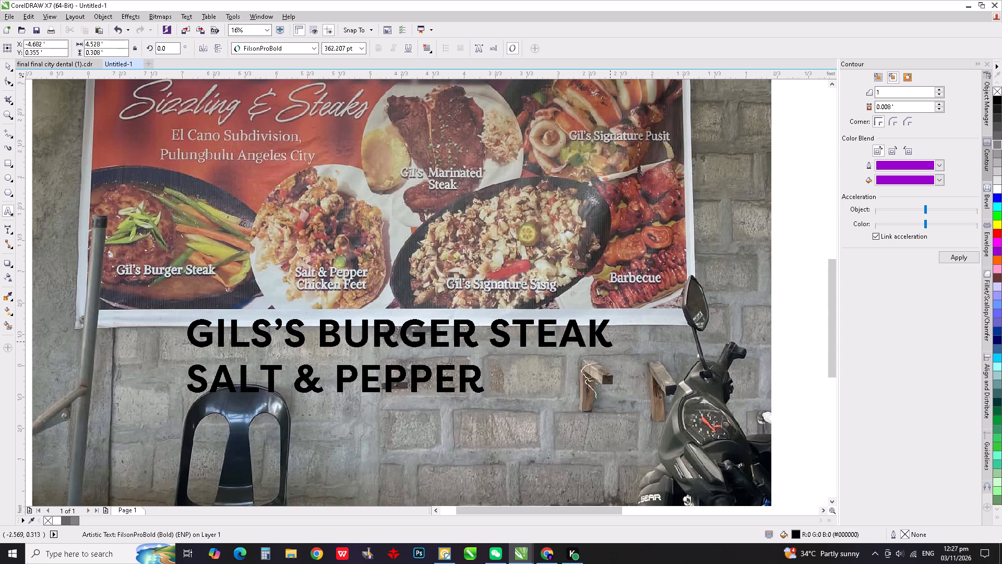
{"action": "key", "text": "space"}
{"action": "type", "text": "CHICKEN FEET"}
{"action": "key", "text": "space"}
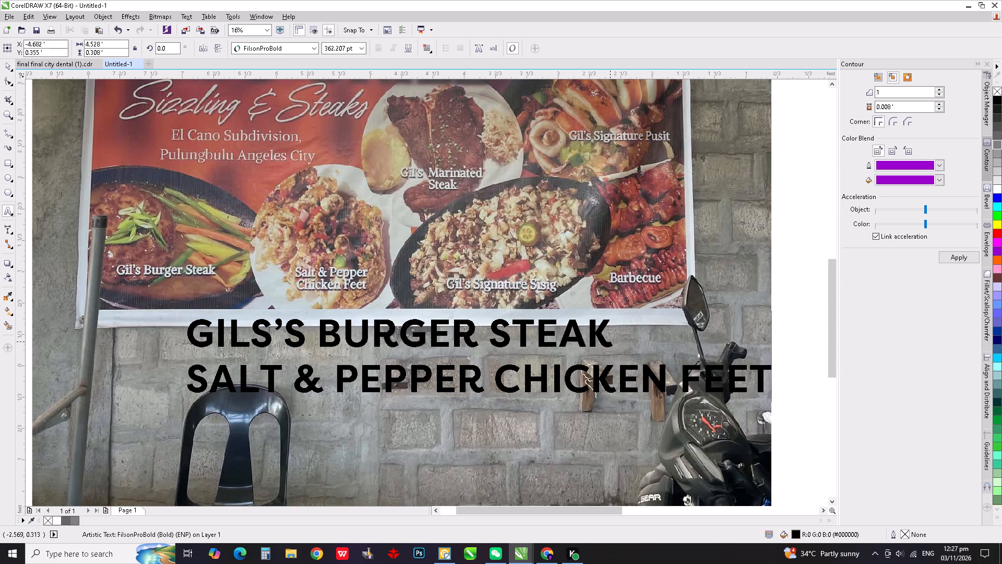
{"action": "key", "text": "BackSpace"}
Add a third caption line reading GIL'S MARINATED STEAK.
{"action": "key", "text": "Return"}
{"action": "type", "text": "GIL"}
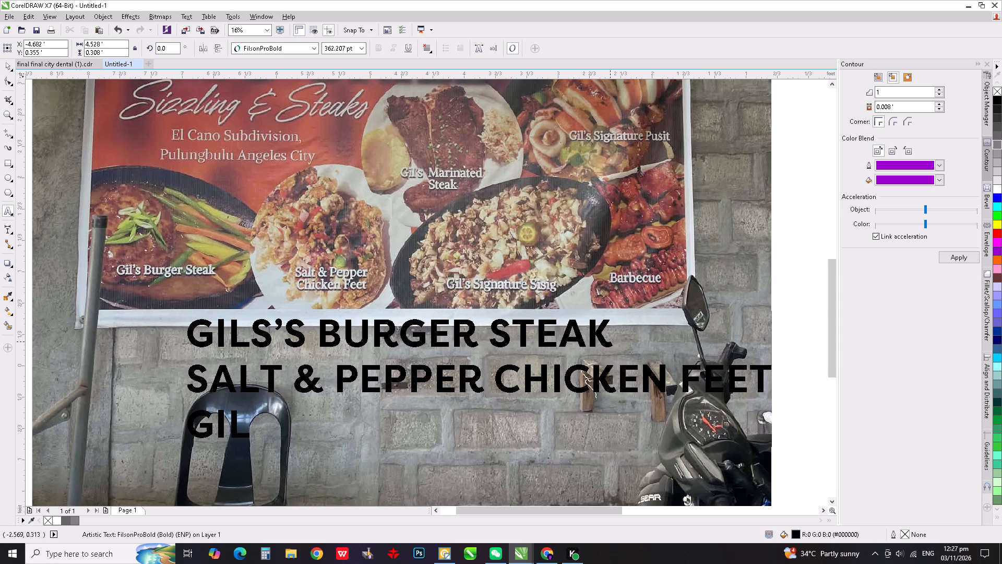
{"action": "type", "text": "'S"}
{"action": "key", "text": "space"}
{"action": "type", "text": "MARINATED"}
{"action": "key", "text": "space"}
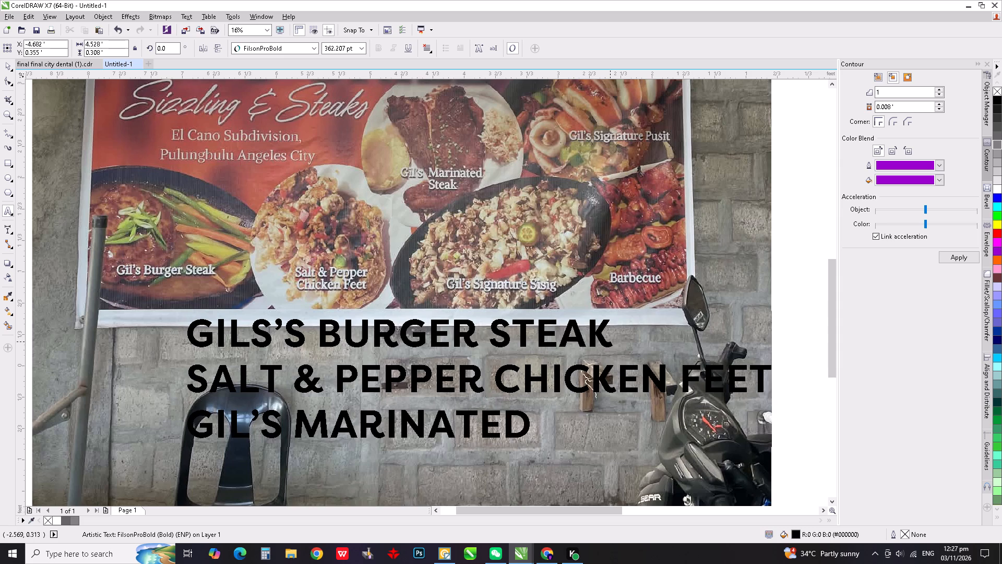
{"action": "type", "text": "STEAK"}
Add a fourth caption line reading GIL'S SIGNATURE SISIG.
{"action": "key", "text": "Return"}
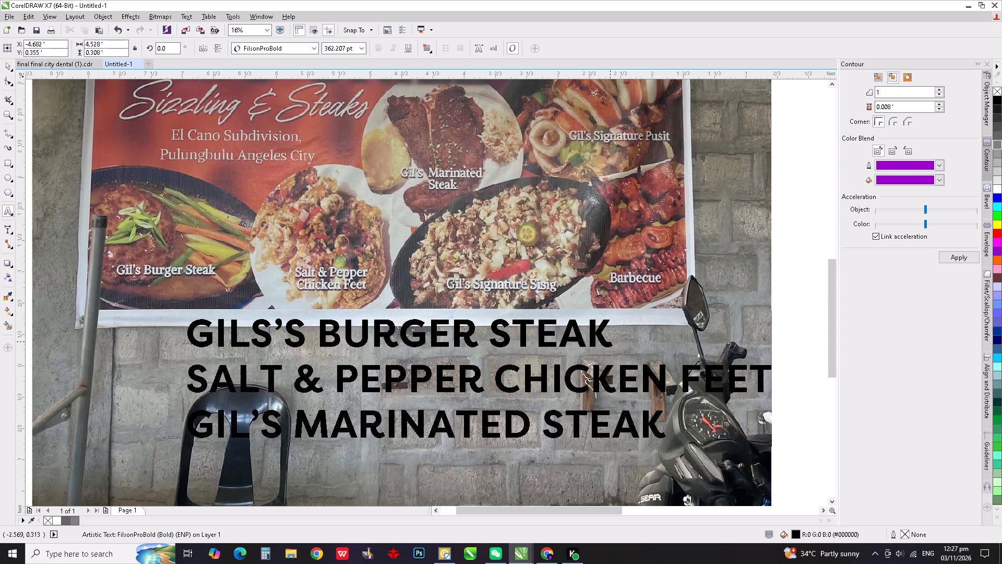
{"action": "type", "text": "GIL"}
{"action": "type", "text": "'S SIGNATURE SISIG"}
{"action": "key", "text": "space"}
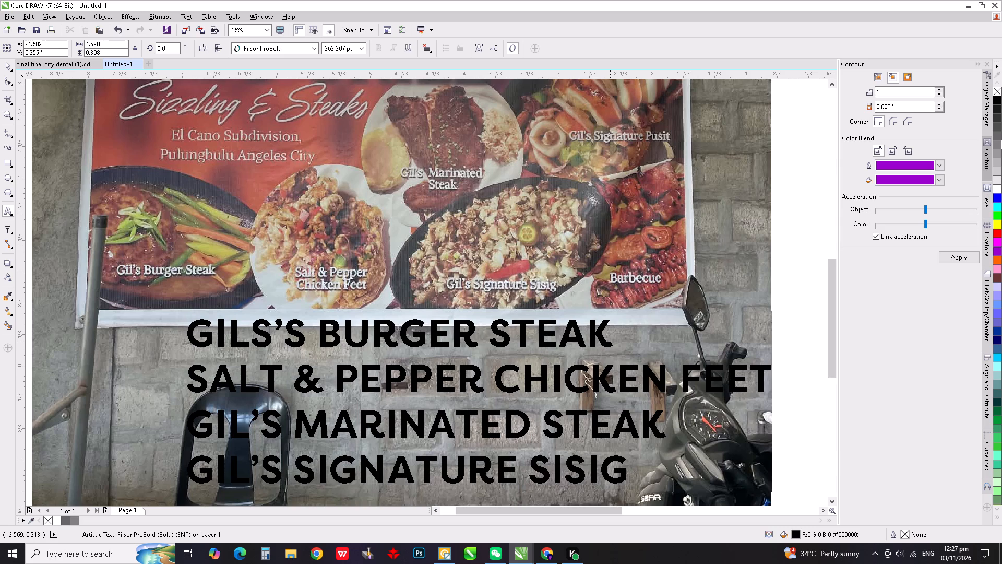
{"action": "key", "text": "BackSpace"}
Add a fifth caption line reading GIL'S SIGNATURE PUSIT.
{"action": "key", "text": "Return"}
{"action": "type", "text": "GI"}
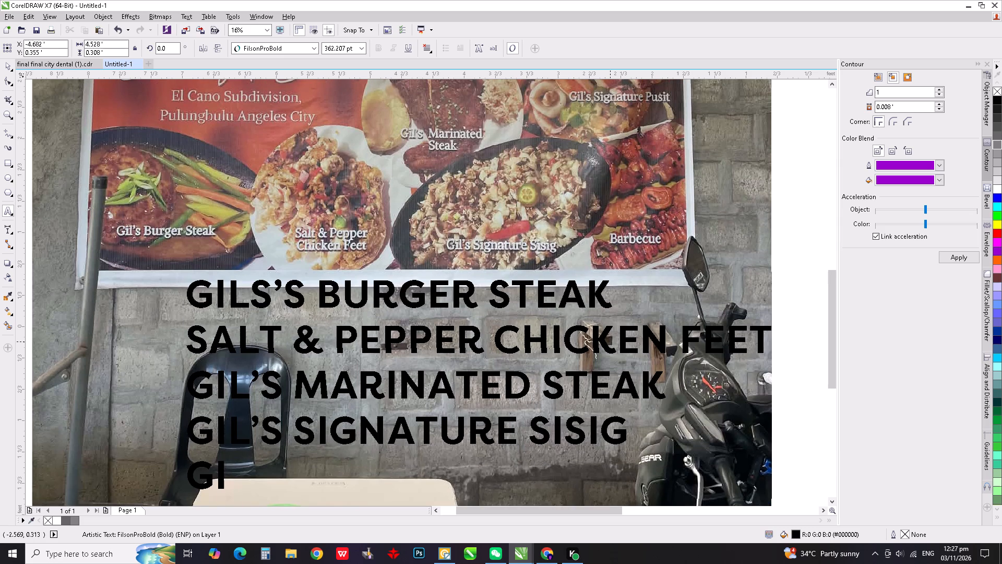
{"action": "key", "text": "l"}
{"action": "type", "text": "'S"}
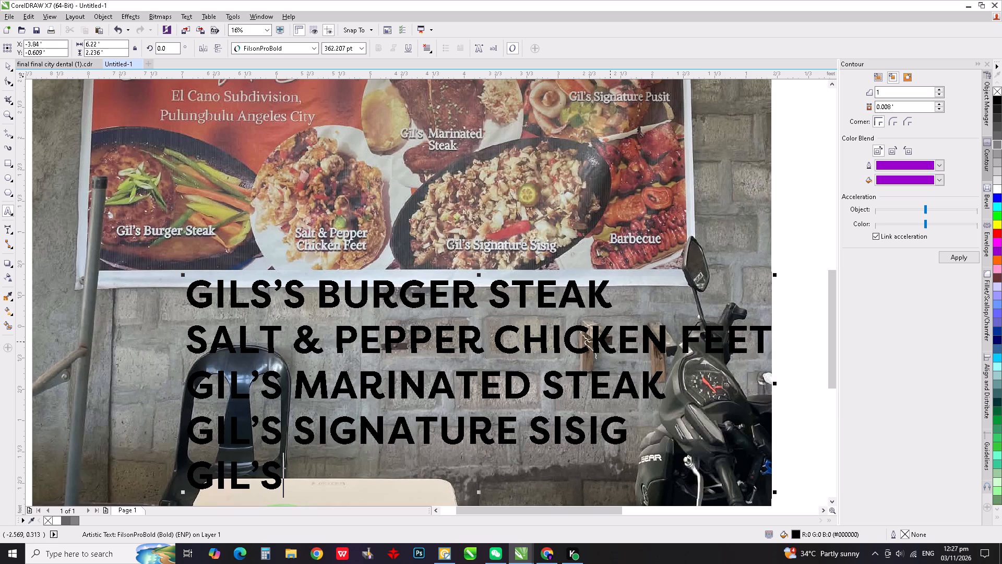
{"action": "key", "text": "space"}
{"action": "type", "text": "SIGNATURE"}
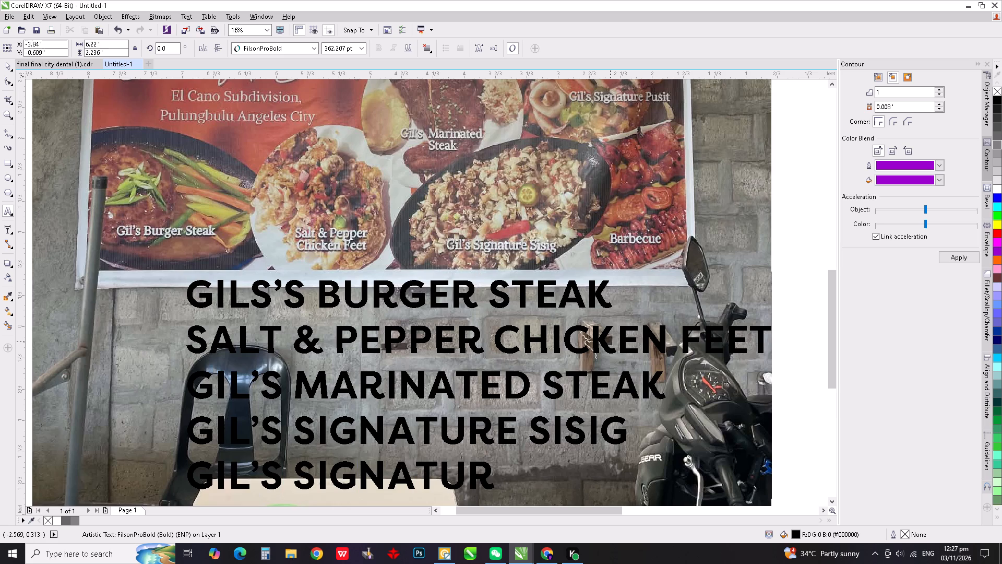
{"action": "key", "text": "space"}
{"action": "type", "text": "PUSIT"}
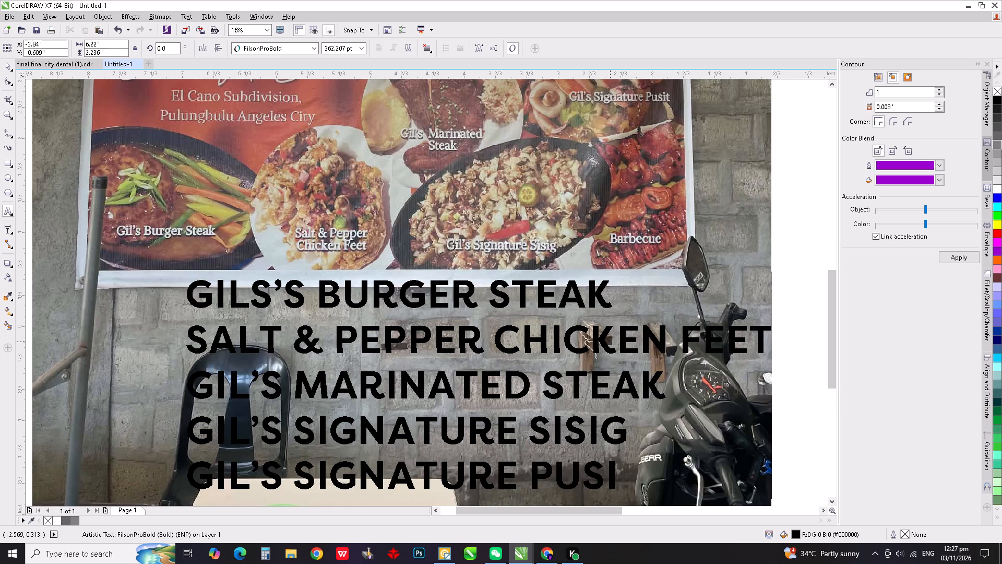
Add a last caption line reading BARBECUE and finish editing the text.
{"action": "key", "text": "Return"}
{"action": "type", "text": "BARBECUE"}
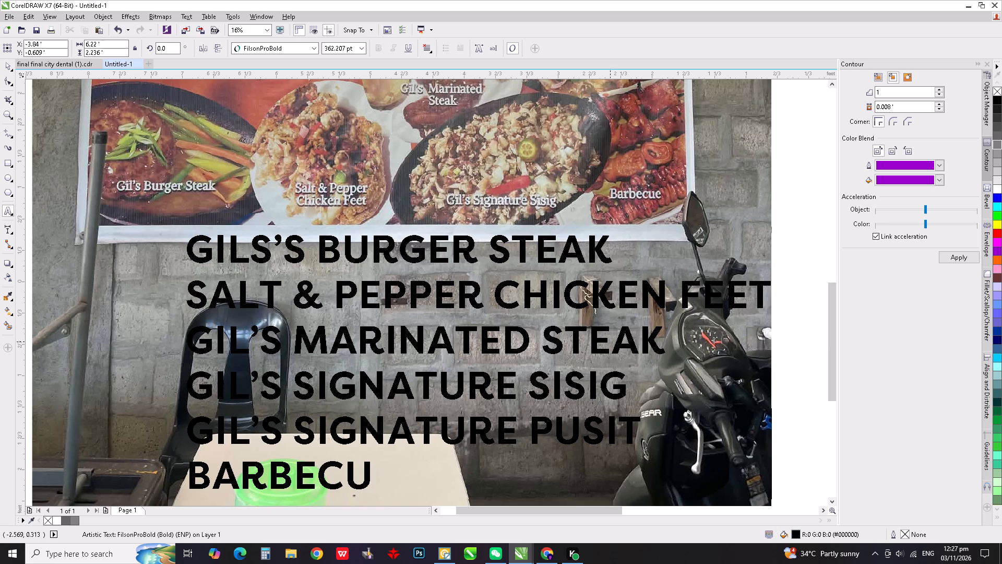
{"action": "left_click", "coordinate": [11, 67]}
Move the six-line caption text off the lower part of the reference photo to just below the titled banner.
{"action": "scroll", "coordinate": [319, 217], "scroll_direction": "down", "scroll_amount": 2}
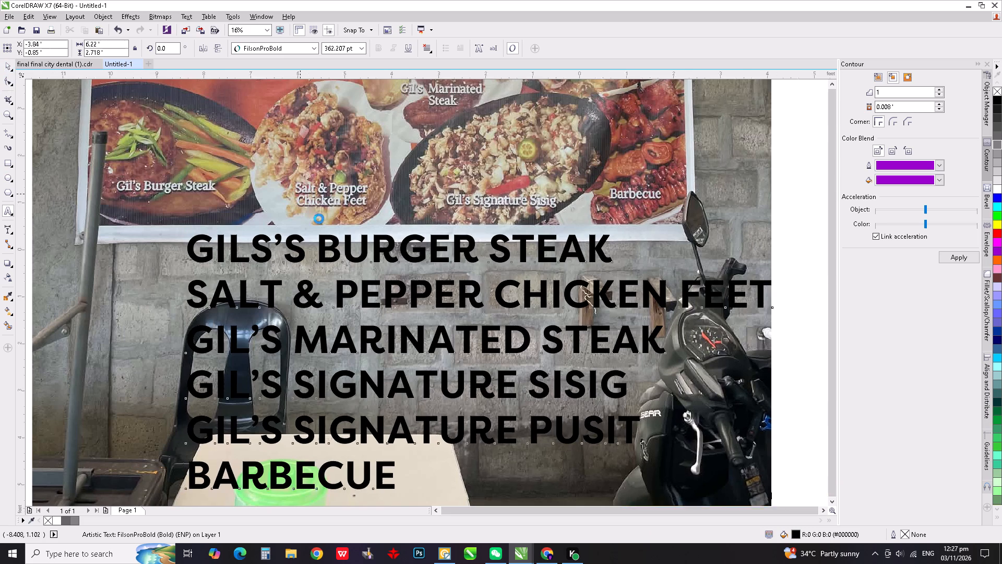
{"action": "scroll", "coordinate": [294, 208], "scroll_direction": "up", "scroll_amount": 1}
{"action": "scroll", "coordinate": [303, 278], "scroll_direction": "down", "scroll_amount": 1}
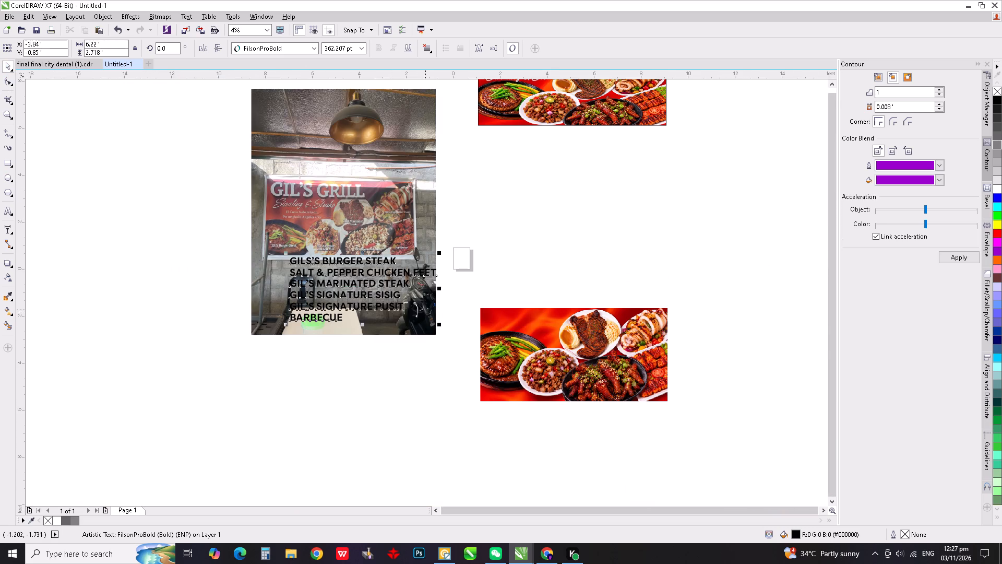
{"action": "middle_click_drag", "start_coordinate": [425, 310], "coordinate": [408, 298]}
{"action": "scroll", "coordinate": [424, 310], "scroll_direction": "up", "scroll_amount": 1}
{"action": "scroll", "coordinate": [503, 346], "scroll_direction": "down", "scroll_amount": 1}
{"action": "scroll", "coordinate": [530, 252], "scroll_direction": "up", "scroll_amount": 1}
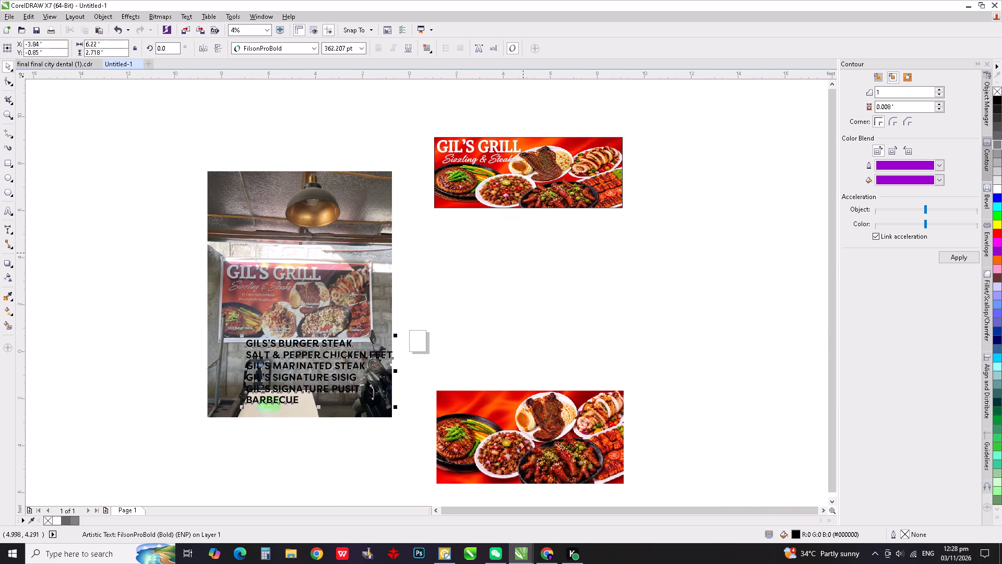
{"action": "left_click_drag", "start_coordinate": [340, 346], "coordinate": [444, 242]}
Examine the titled banner's platters against the reference photo to see where the dish captions belong.
{"action": "scroll", "coordinate": [515, 163], "scroll_direction": "up", "scroll_amount": 3}
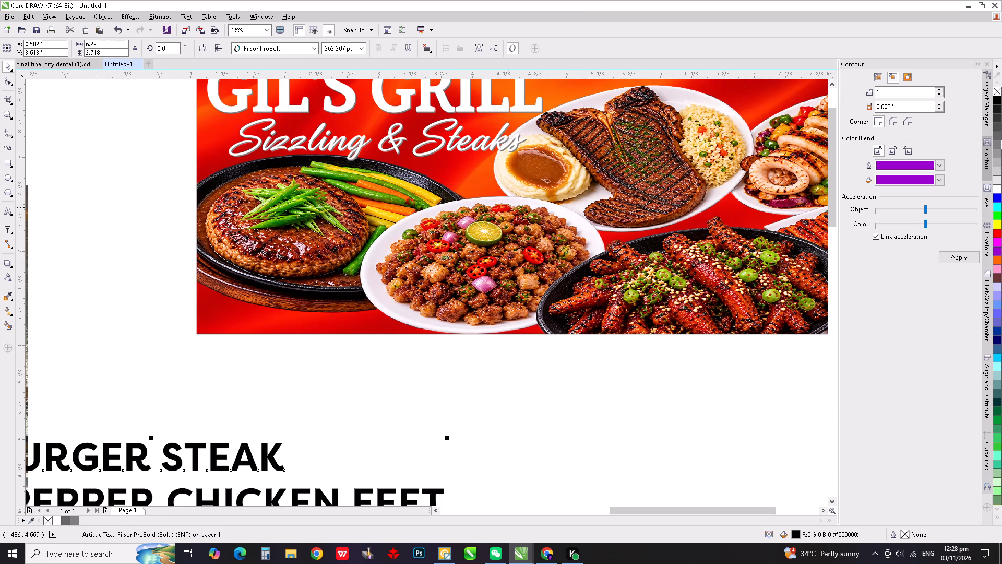
{"action": "scroll", "coordinate": [381, 284], "scroll_direction": "down", "scroll_amount": 1}
{"action": "scroll", "coordinate": [377, 272], "scroll_direction": "up", "scroll_amount": 1}
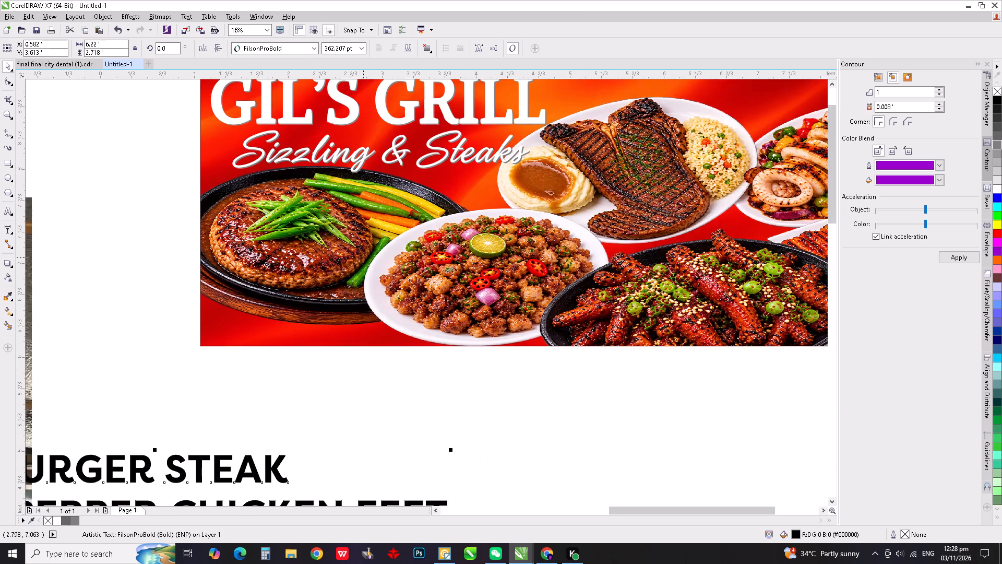
{"action": "scroll", "coordinate": [363, 257], "scroll_direction": "down", "scroll_amount": 1}
{"action": "middle_click_drag", "start_coordinate": [374, 321], "coordinate": [376, 232]}
{"action": "scroll", "coordinate": [376, 229], "scroll_direction": "down", "scroll_amount": 1}
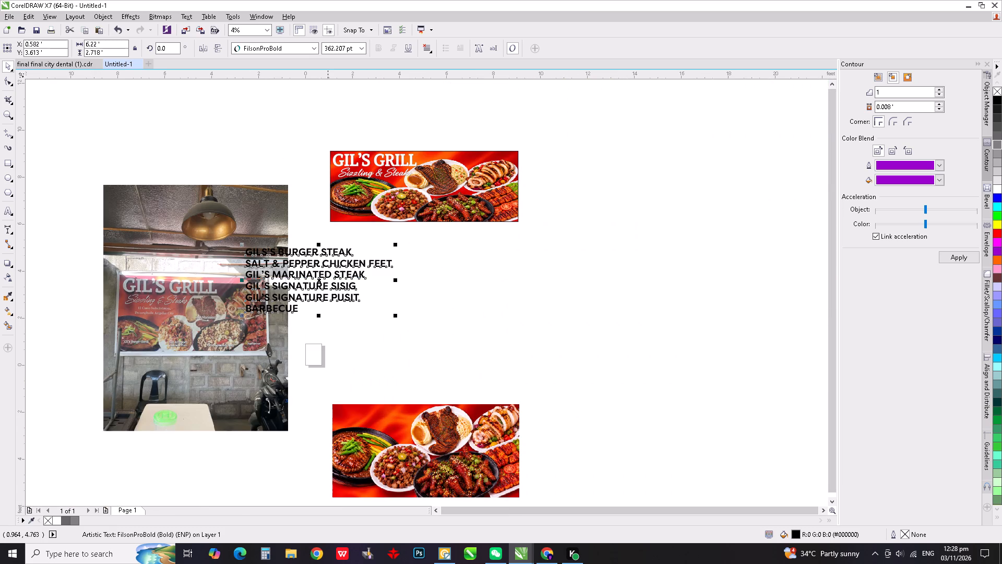
{"action": "scroll", "coordinate": [440, 176], "scroll_direction": "up", "scroll_amount": 3}
{"action": "scroll", "coordinate": [439, 201], "scroll_direction": "down", "scroll_amount": 1}
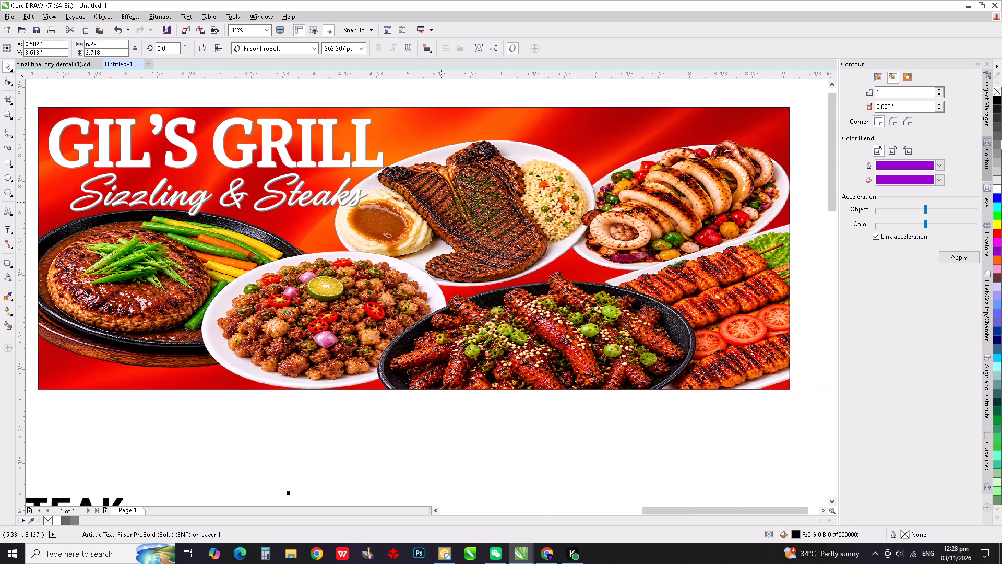
{"action": "scroll", "coordinate": [447, 211], "scroll_direction": "down", "scroll_amount": 2}
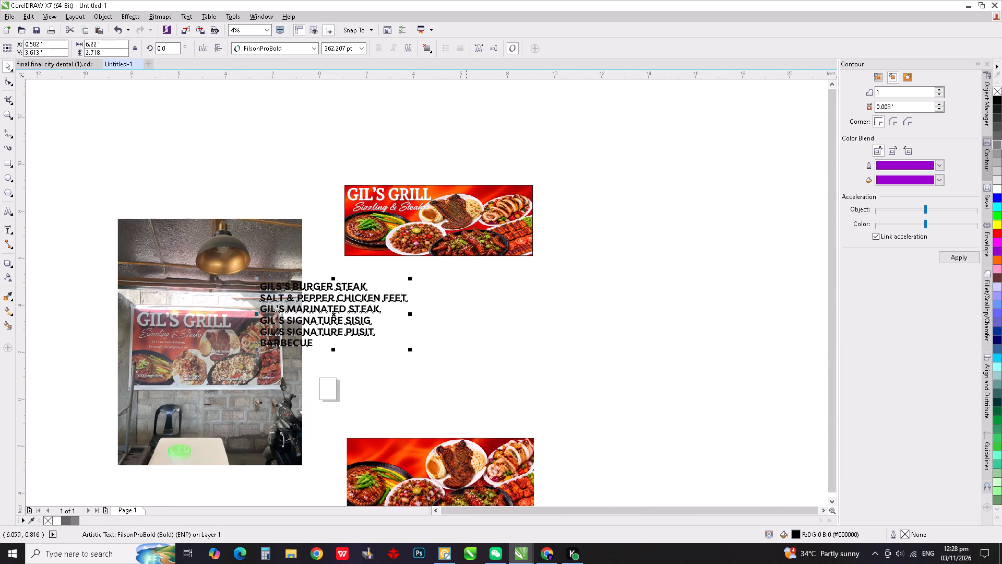
{"action": "scroll", "coordinate": [481, 487], "scroll_direction": "up", "scroll_amount": 1}
{"action": "scroll", "coordinate": [484, 371], "scroll_direction": "down", "scroll_amount": 1}
{"action": "scroll", "coordinate": [530, 146], "scroll_direction": "up", "scroll_amount": 1}
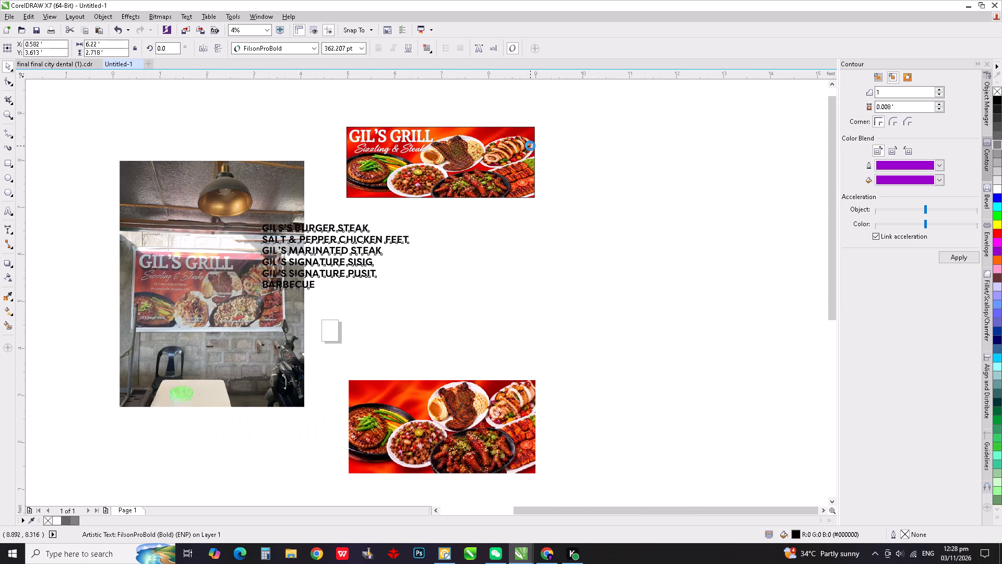
Break the caption text apart into a separate text object for each dish line.
{"action": "middle_click_drag", "start_coordinate": [276, 313], "coordinate": [586, 277]}
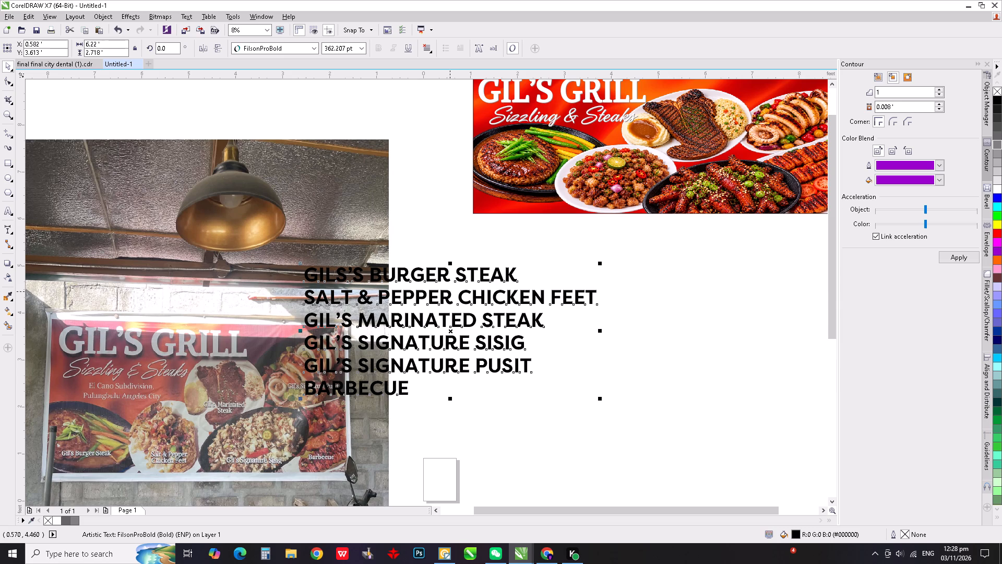
{"action": "key", "text": "ctrl+k"}
{"action": "left_click", "coordinate": [565, 244]}
{"action": "left_click", "coordinate": [509, 275]}
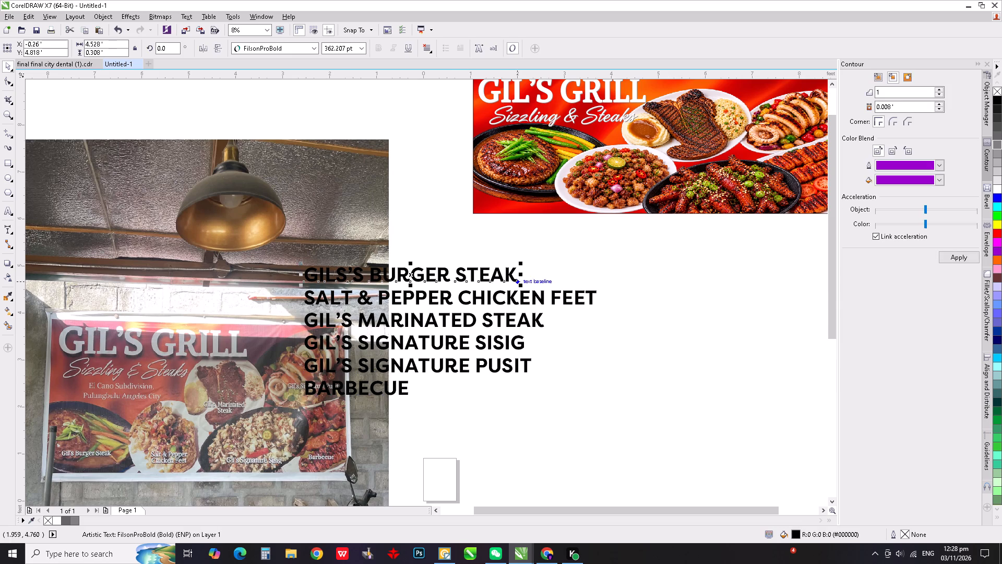
{"action": "left_click", "coordinate": [606, 365]}
Scale all six caption lines down together to about 3.41 × 1.49 ft.
{"action": "left_click_drag", "start_coordinate": [649, 427], "coordinate": [272, 237]}
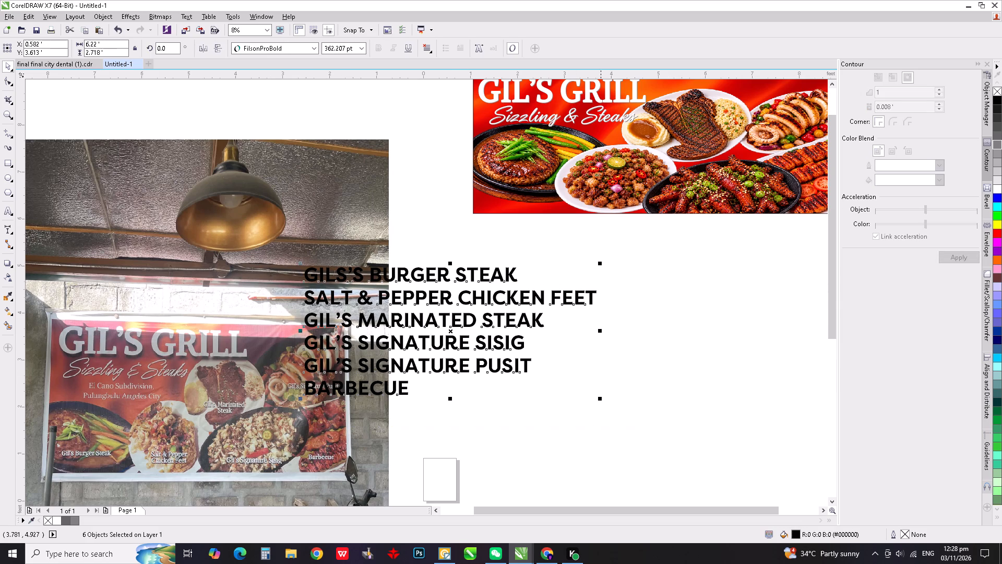
{"action": "left_click_drag", "start_coordinate": [601, 265], "coordinate": [469, 290]}
Move the six caption lines onto the banner, over the burger steak platter below the title.
{"action": "left_click_drag", "start_coordinate": [410, 331], "coordinate": [566, 154]}
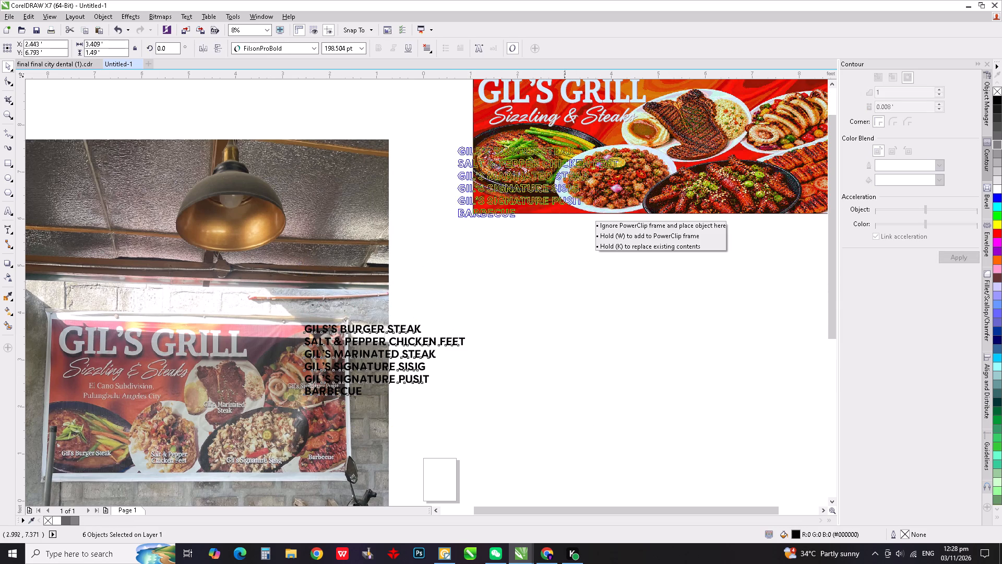
{"action": "left_click_drag", "start_coordinate": [566, 154], "coordinate": [585, 151]}
{"action": "scroll", "coordinate": [620, 140], "scroll_direction": "up", "scroll_amount": 1}
{"action": "left_click_drag", "start_coordinate": [565, 157], "coordinate": [560, 148]}
Reduce the six captions together to about 166 pt and nudge them into place over the burger steak platter.
{"action": "left_click_drag", "start_coordinate": [658, 134], "coordinate": [607, 143]}
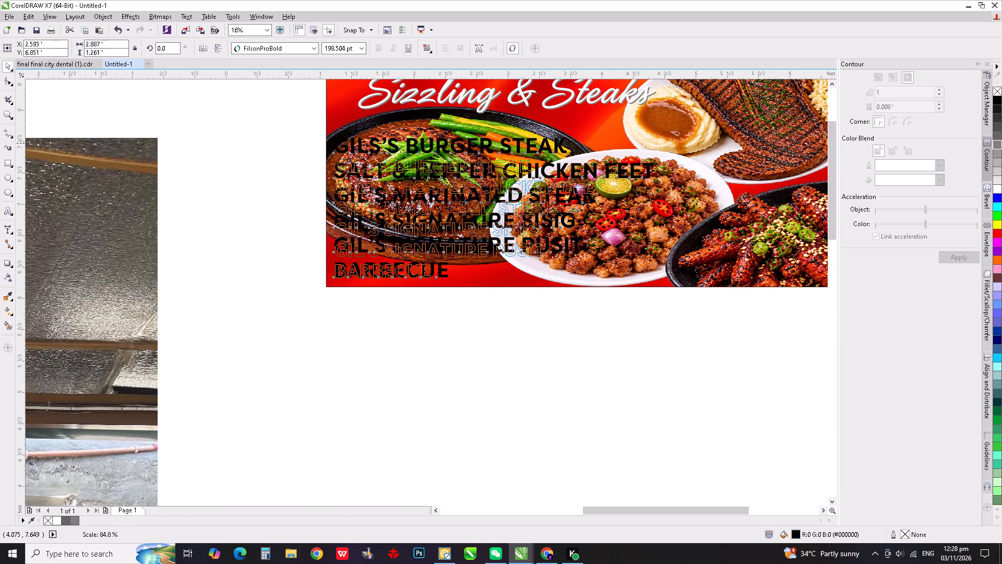
{"action": "left_click_drag", "start_coordinate": [607, 143], "coordinate": [597, 147]}
{"action": "left_click_drag", "start_coordinate": [597, 160], "coordinate": [605, 154]}
{"action": "left_click_drag", "start_coordinate": [521, 171], "coordinate": [529, 156]}
{"action": "left_click", "coordinate": [547, 310]}
Move the SALT & PEPPER CHICKEN FEET caption onto the lower part of the black chicken feet platter.
{"action": "scroll", "coordinate": [324, 280], "scroll_direction": "down", "scroll_amount": 1}
{"action": "scroll", "coordinate": [484, 216], "scroll_direction": "up", "scroll_amount": 1}
{"action": "left_click_drag", "start_coordinate": [399, 235], "coordinate": [731, 309]}
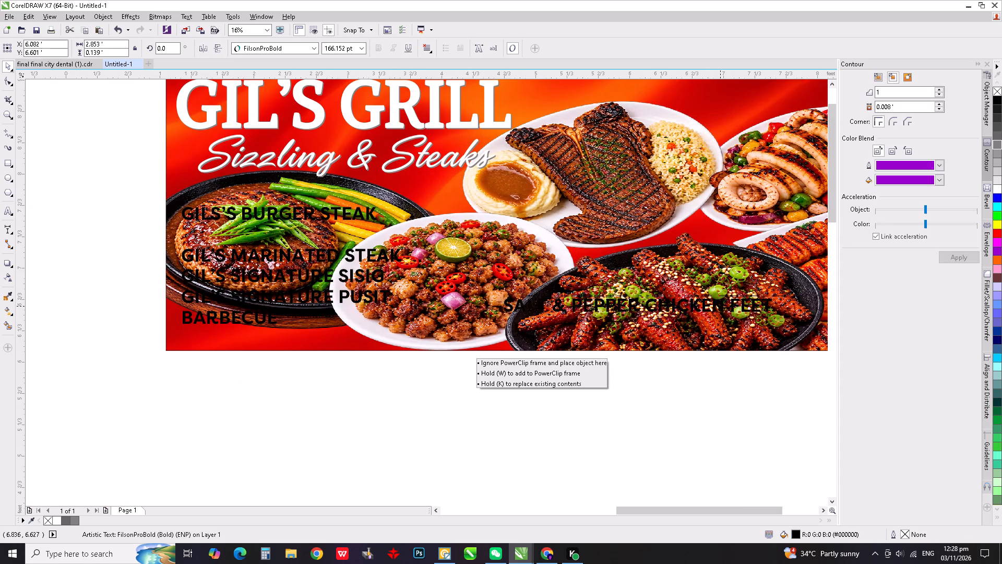
{"action": "left_click_drag", "start_coordinate": [731, 309], "coordinate": [753, 317]}
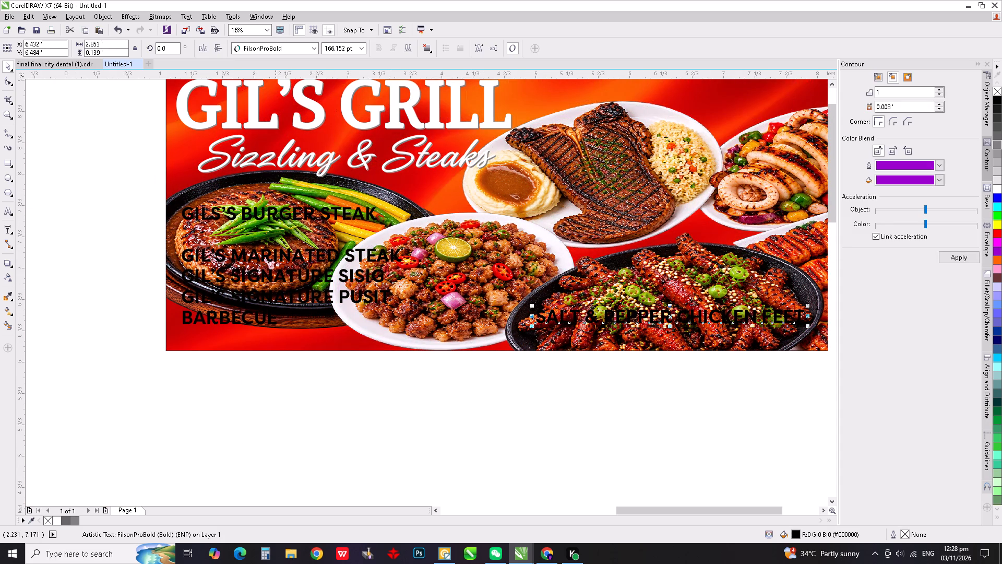
Move the GIL'S MARINATED STEAK caption onto the marinated steak platter, across the meat and mashed potatoes.
{"action": "left_click_drag", "start_coordinate": [284, 255], "coordinate": [582, 178]}
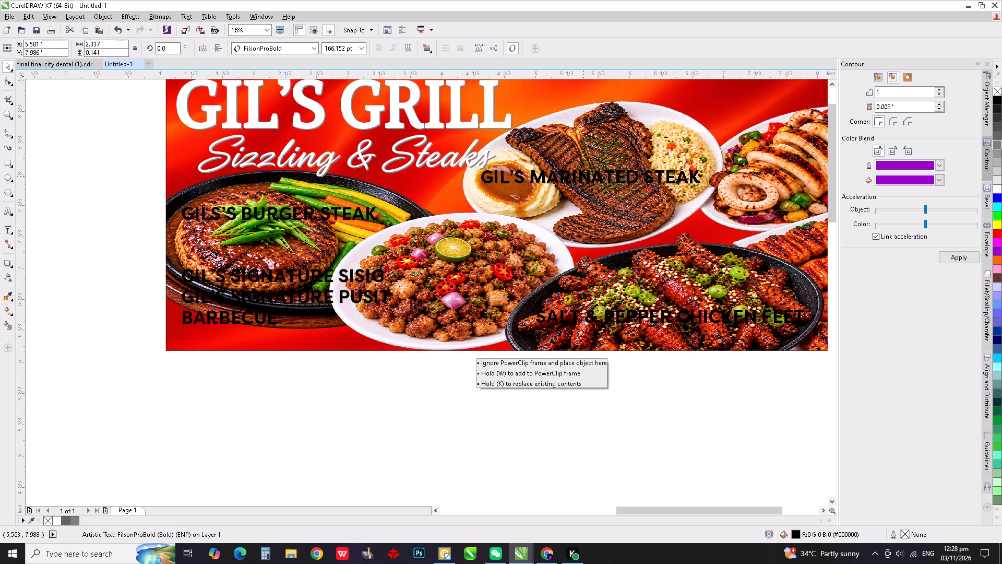
{"action": "left_click_drag", "start_coordinate": [582, 178], "coordinate": [582, 195]}
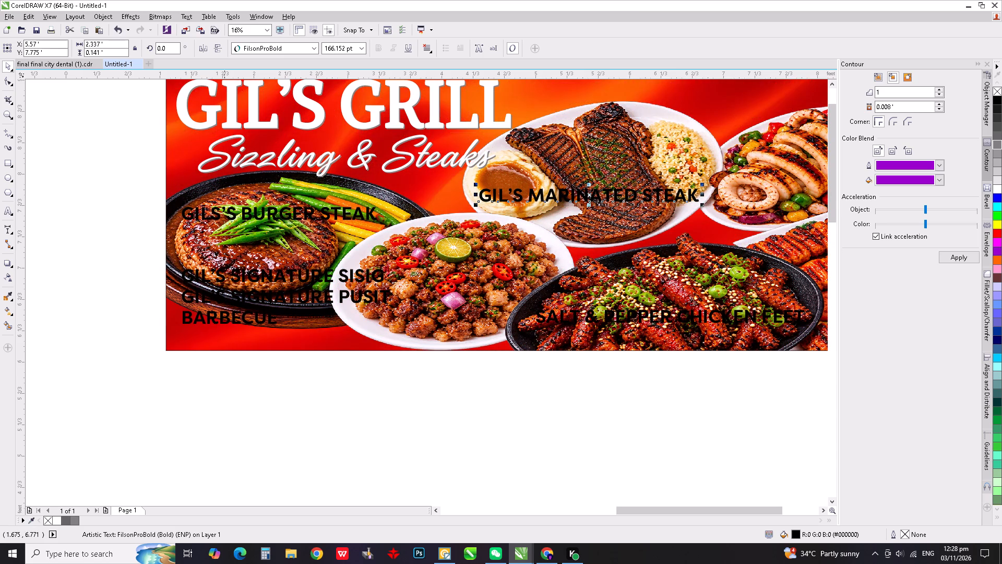
Move the GIL'S SIGNATURE SISIG caption onto the upper part of the sisig platter.
{"action": "left_click_drag", "start_coordinate": [273, 279], "coordinate": [424, 281]}
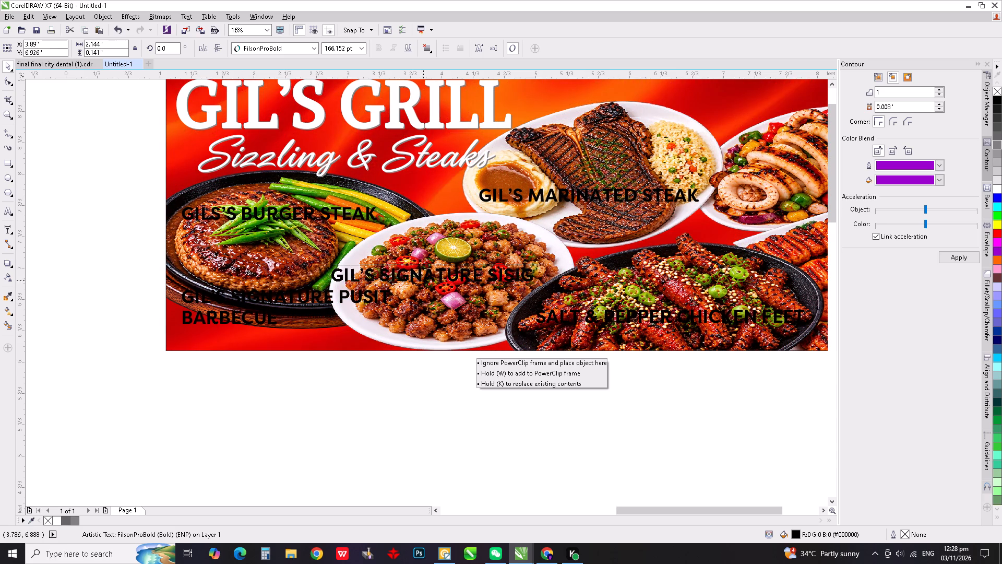
{"action": "left_click_drag", "start_coordinate": [424, 281], "coordinate": [446, 253]}
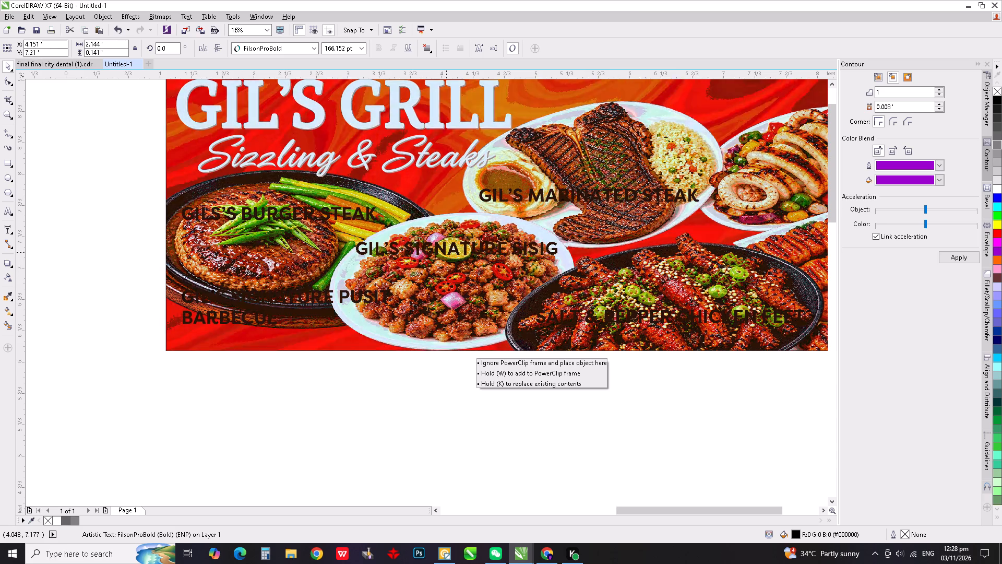
{"action": "left_click_drag", "start_coordinate": [446, 253], "coordinate": [448, 256]}
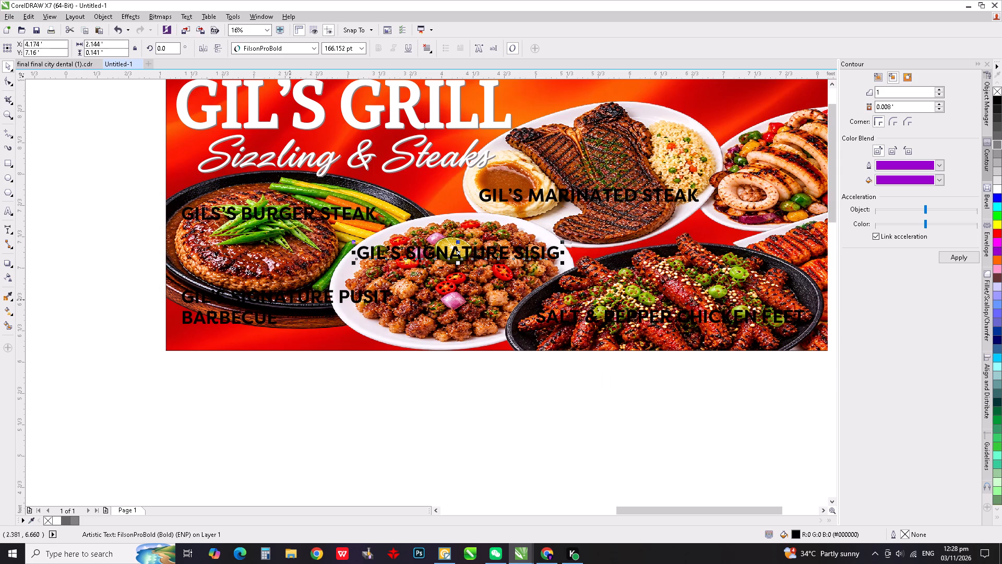
Move the GIL'S SIGNATURE PUSIT caption onto the upper part of the grilled squid platter.
{"action": "scroll", "coordinate": [292, 300], "scroll_direction": "down", "scroll_amount": 1}
{"action": "left_click_drag", "start_coordinate": [314, 298], "coordinate": [400, 274]}
{"action": "key", "text": "ctrl+z"}
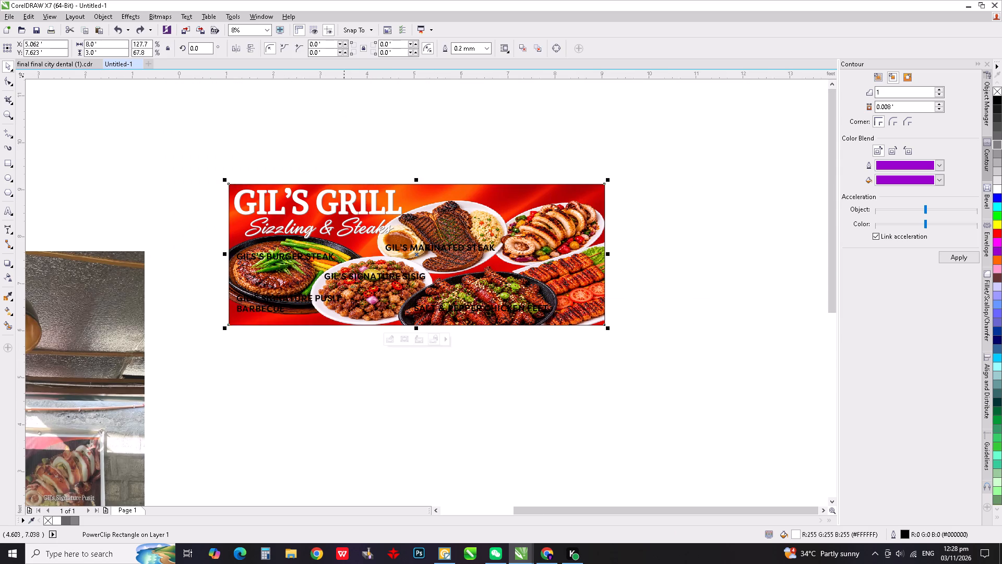
{"action": "left_click", "coordinate": [343, 352]}
{"action": "left_click_drag", "start_coordinate": [326, 297], "coordinate": [591, 224]}
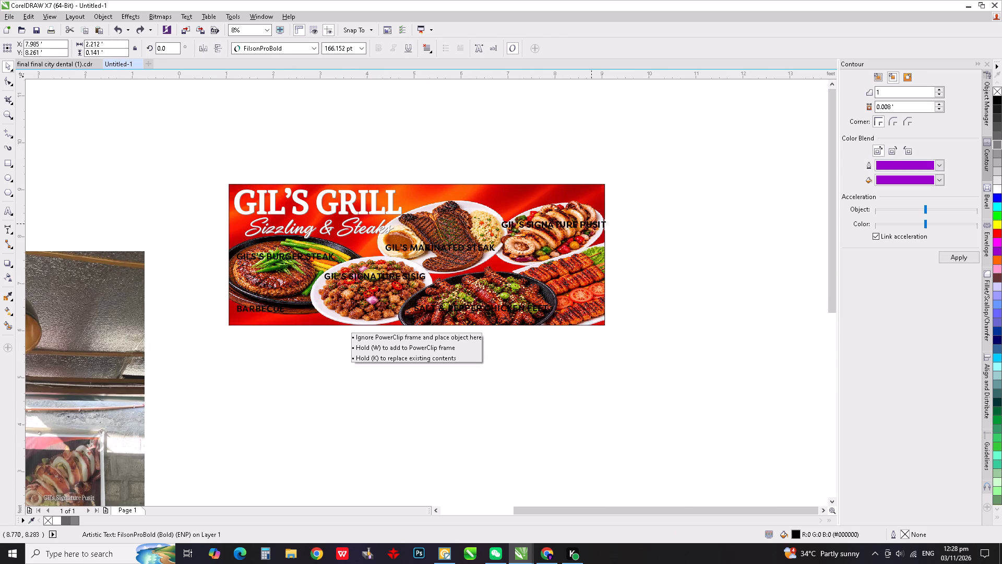
{"action": "left_click_drag", "start_coordinate": [591, 224], "coordinate": [589, 216]}
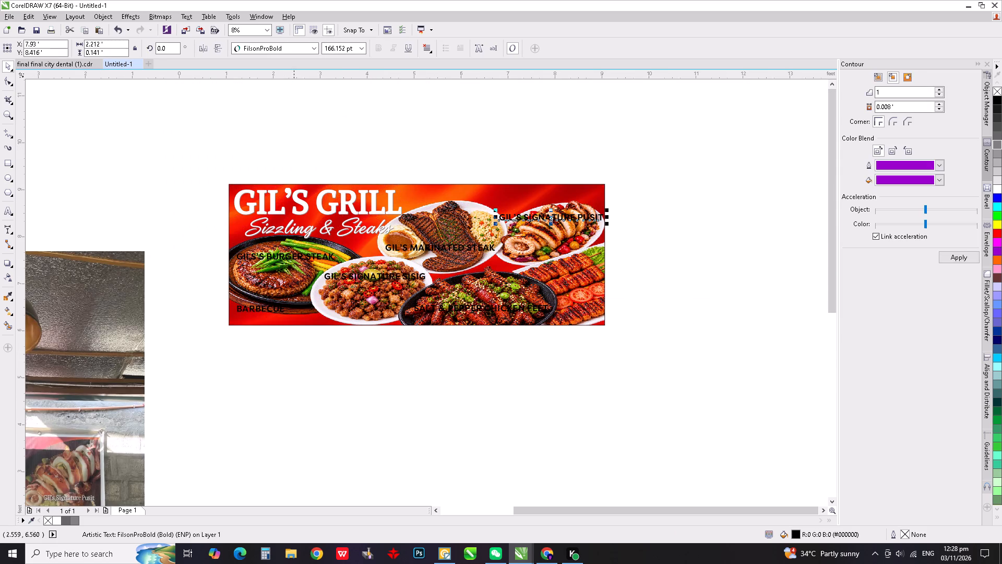
Move the BARBECUE caption onto the upper skewers of the barbecue platter.
{"action": "left_click_drag", "start_coordinate": [280, 310], "coordinate": [591, 276]}
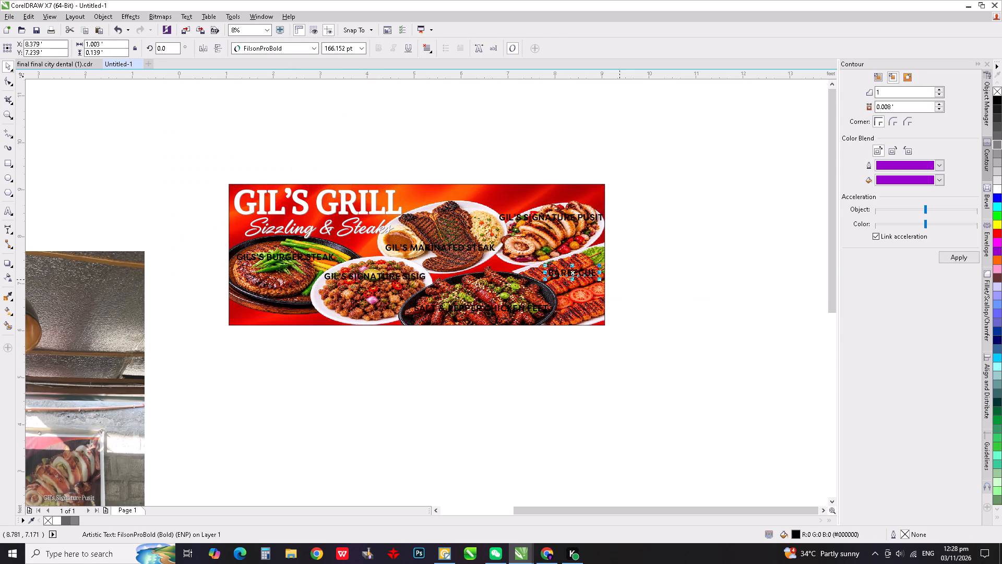
{"action": "left_click_drag", "start_coordinate": [702, 292], "coordinate": [687, 290]}
Break the burger steak caption before STEAK so it runs on two lines, and centre-align the text.
{"action": "scroll", "coordinate": [307, 268], "scroll_direction": "up", "scroll_amount": 1}
{"action": "double_click", "coordinate": [313, 249]}
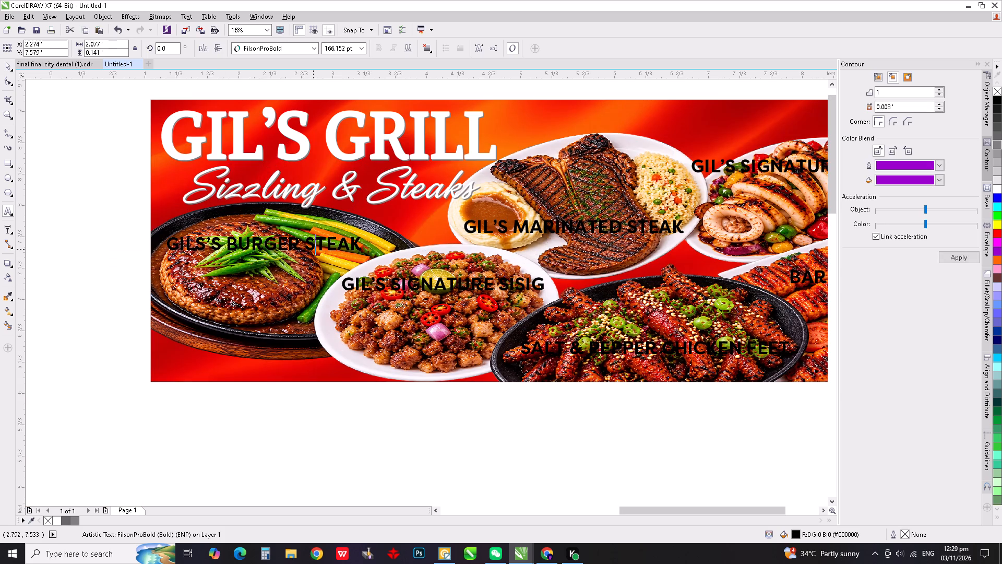
{"action": "left_click", "coordinate": [298, 248]}
{"action": "key", "text": "Return"}
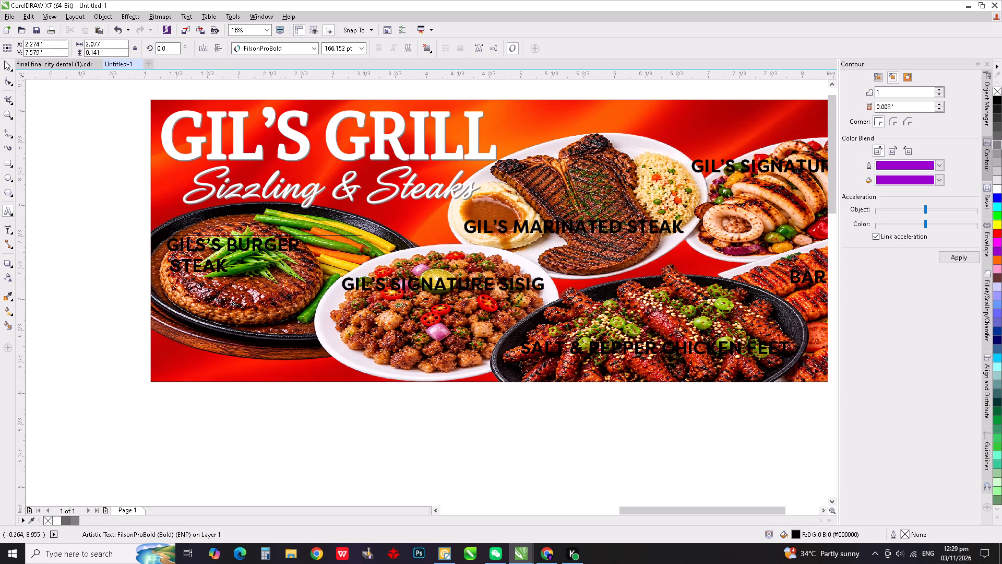
{"action": "left_click", "coordinate": [7, 62]}
{"action": "left_click", "coordinate": [433, 49]}
{"action": "left_click", "coordinate": [463, 83]}
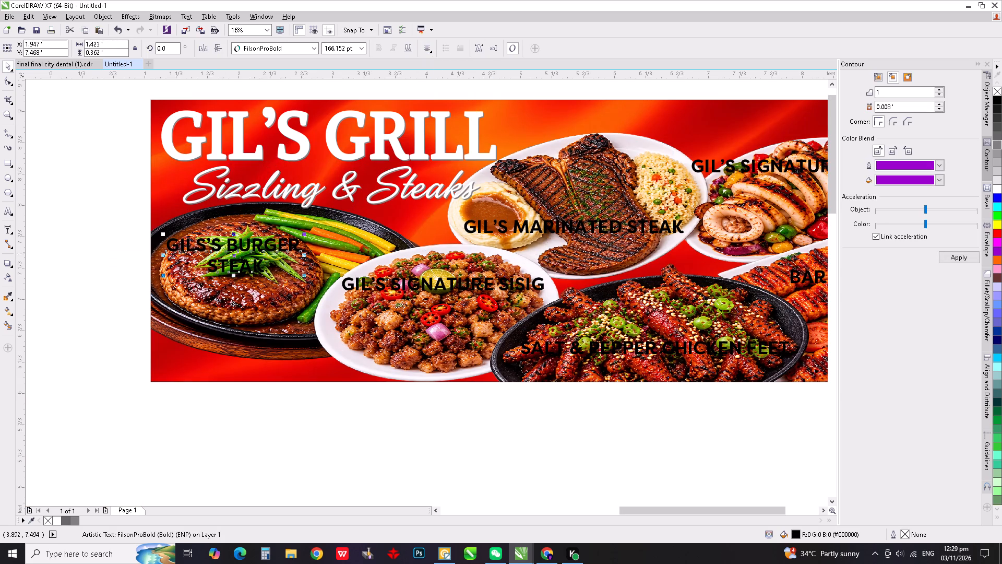
Fill all six dish captions with white: burger steak, sisig, marinated steak, chicken feet, pusit and barbecue.
{"action": "left_click", "coordinate": [997, 190]}
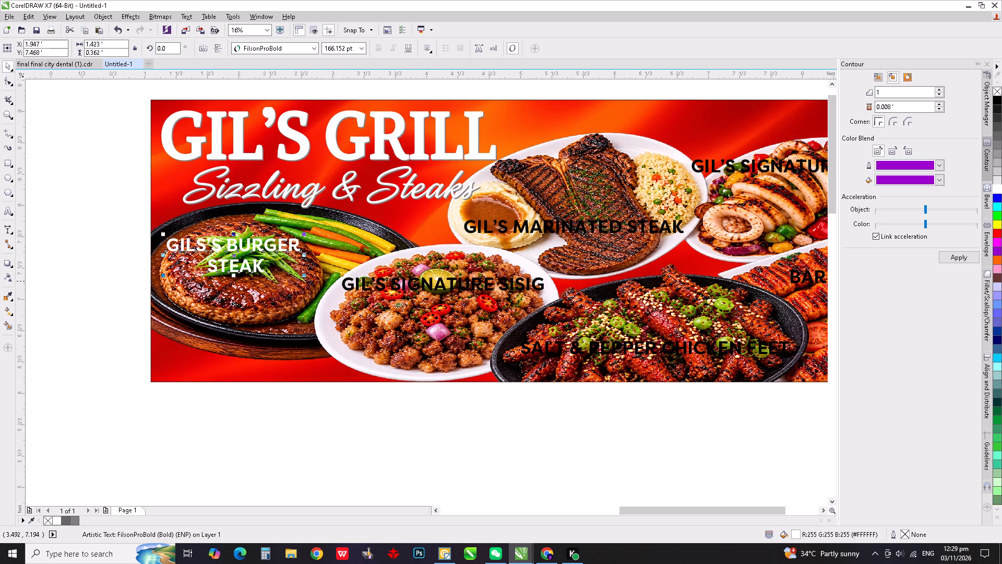
{"action": "left_click", "coordinate": [413, 288]}
{"action": "left_click", "coordinate": [996, 187]}
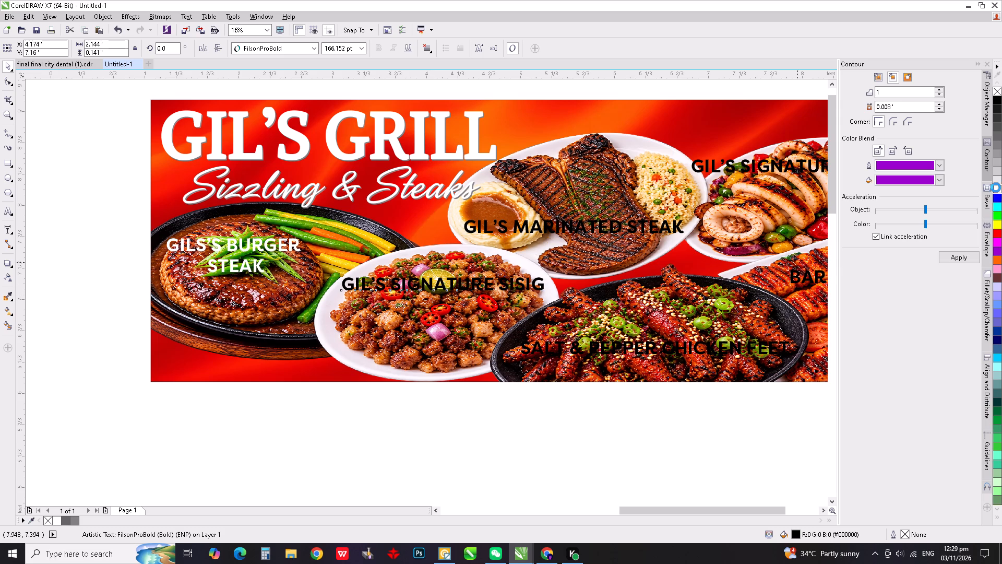
{"action": "left_click", "coordinate": [654, 226]}
{"action": "left_click", "coordinate": [998, 187]}
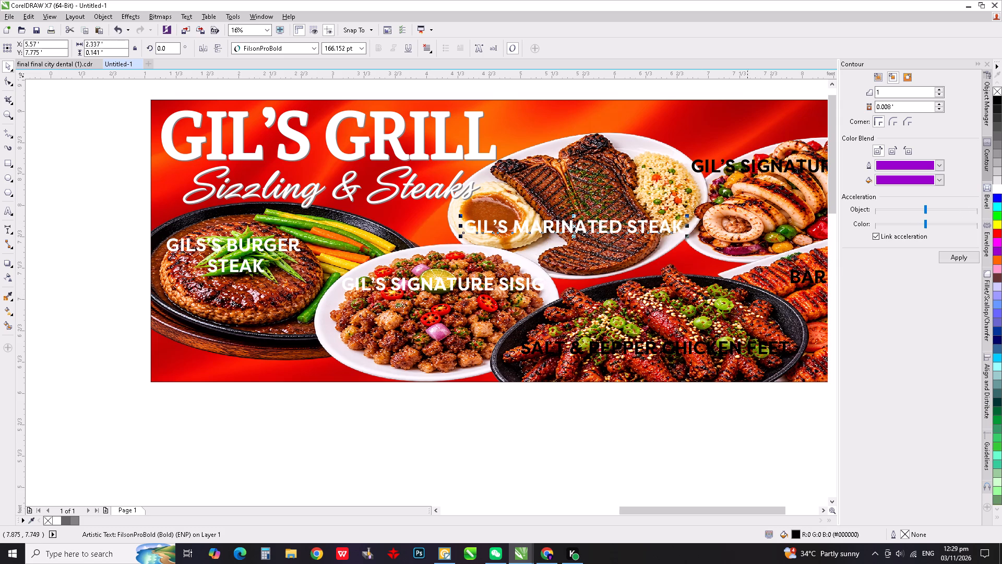
{"action": "left_click", "coordinate": [669, 346]}
{"action": "left_click", "coordinate": [679, 343]}
{"action": "left_click", "coordinate": [999, 189]}
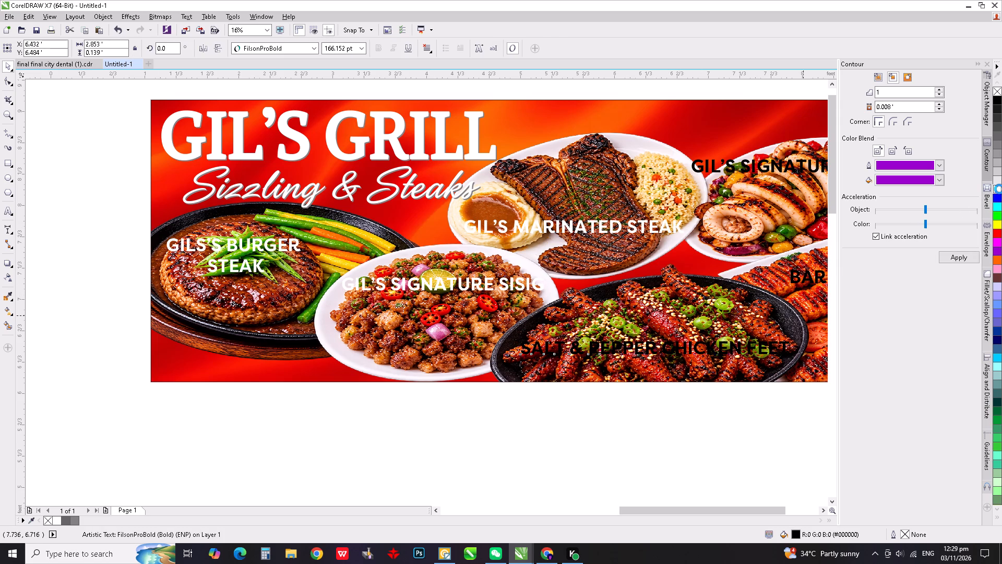
{"action": "left_click", "coordinate": [767, 174]}
{"action": "left_click", "coordinate": [767, 170]}
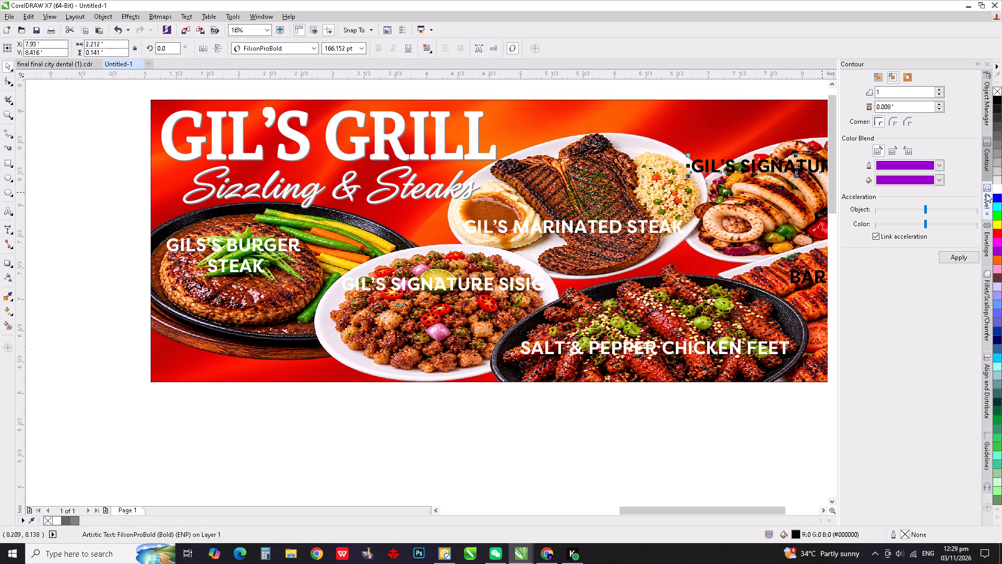
{"action": "left_click", "coordinate": [998, 187]}
{"action": "scroll", "coordinate": [531, 206], "scroll_direction": "down", "scroll_amount": 1}
{"action": "left_click", "coordinate": [692, 243]}
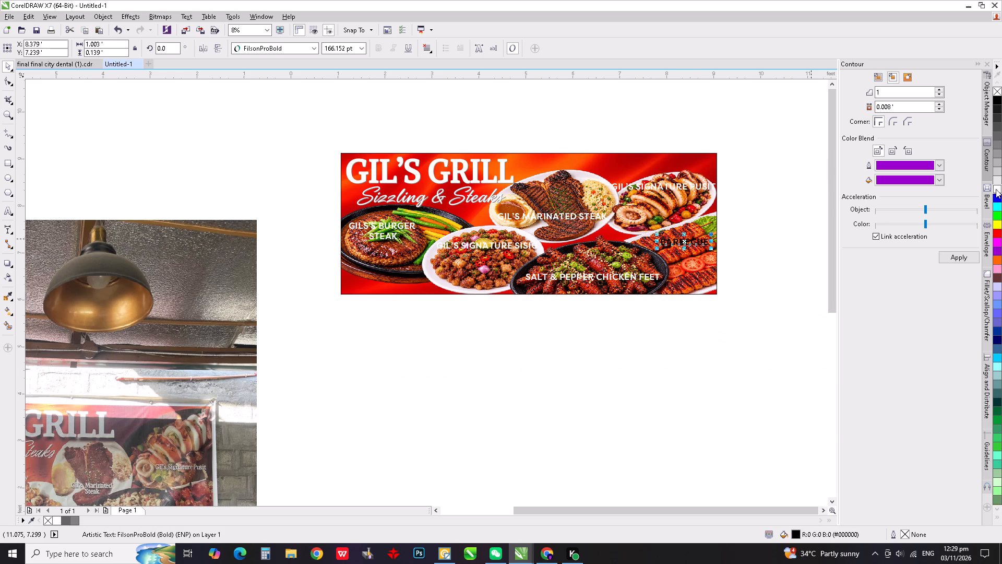
{"action": "left_click", "coordinate": [995, 190]}
Check caption placement in the tarpaulin photo in Chrome, and move the burger steak caption to the lower part of its sizzling plate.
{"action": "key", "text": "alt+Tab"}
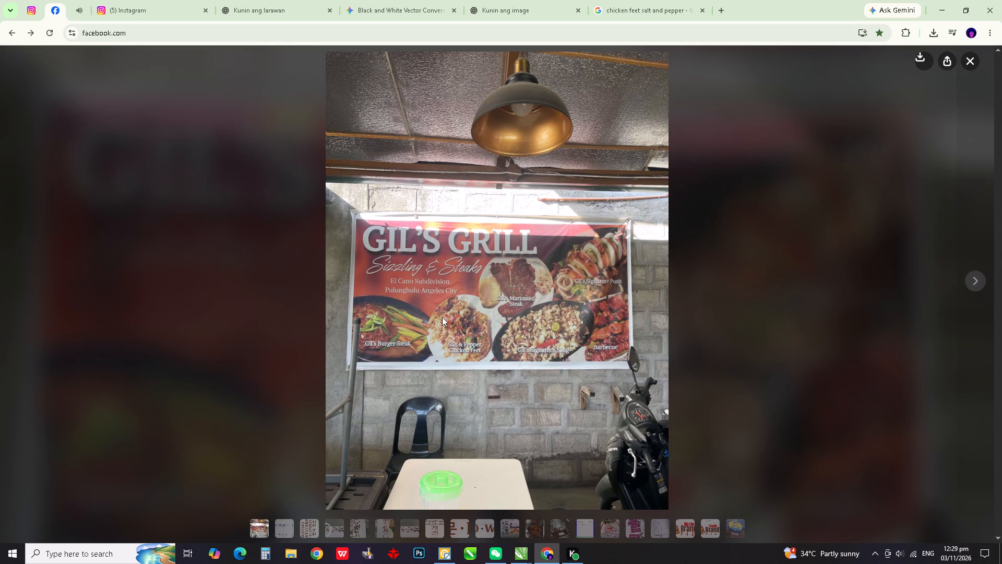
{"action": "scroll", "coordinate": [384, 362], "scroll_direction": "up", "scroll_amount": 2}
{"action": "key", "text": "alt+Tab"}
{"action": "scroll", "coordinate": [378, 243], "scroll_direction": "up", "scroll_amount": 2}
{"action": "left_click_drag", "start_coordinate": [414, 216], "coordinate": [420, 232]}
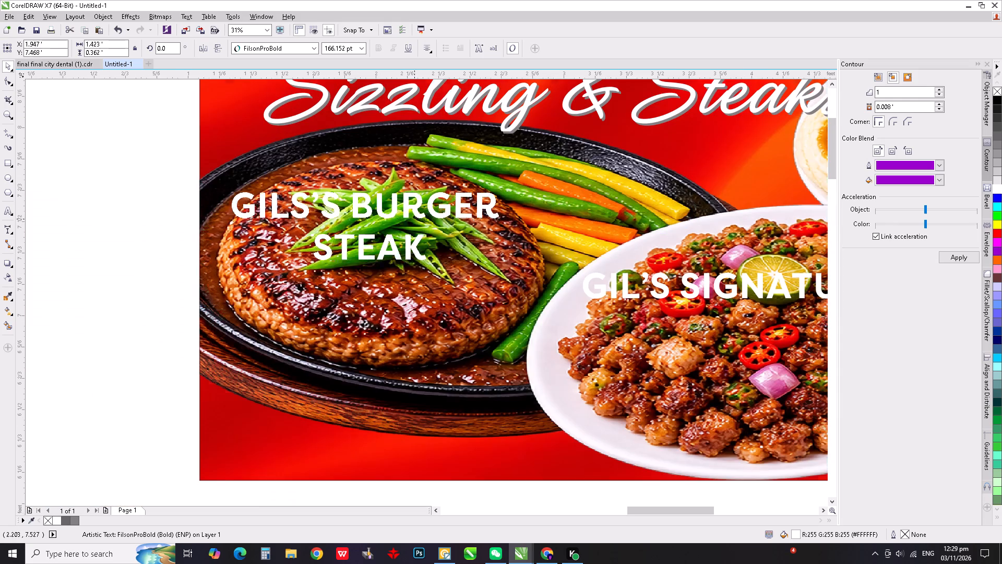
{"action": "left_click_drag", "start_coordinate": [420, 232], "coordinate": [428, 354]}
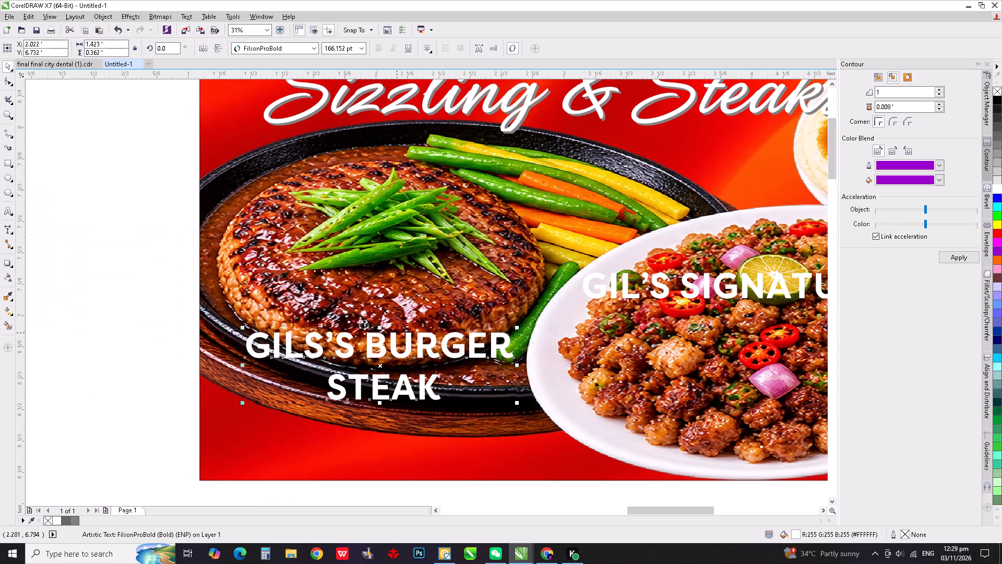
Break the GIL'S SIGNATURE SISIG caption before SISIG, centre-align it, and move it to the lower part of the sisig platter.
{"action": "scroll", "coordinate": [290, 303], "scroll_direction": "down", "scroll_amount": 1}
{"action": "left_click", "coordinate": [571, 296]}
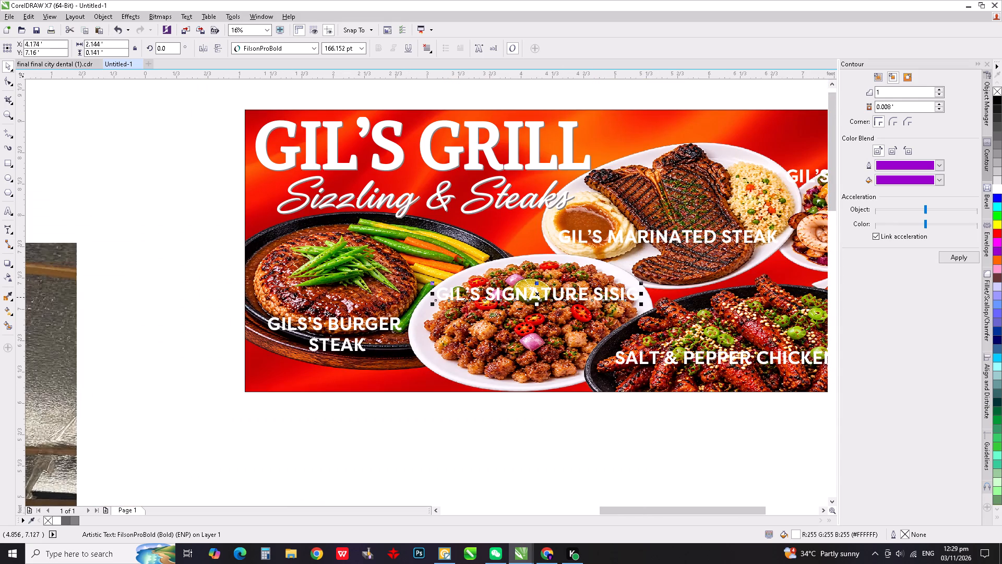
{"action": "double_click", "coordinate": [600, 297]}
{"action": "left_click", "coordinate": [595, 297]}
{"action": "key", "text": "Return"}
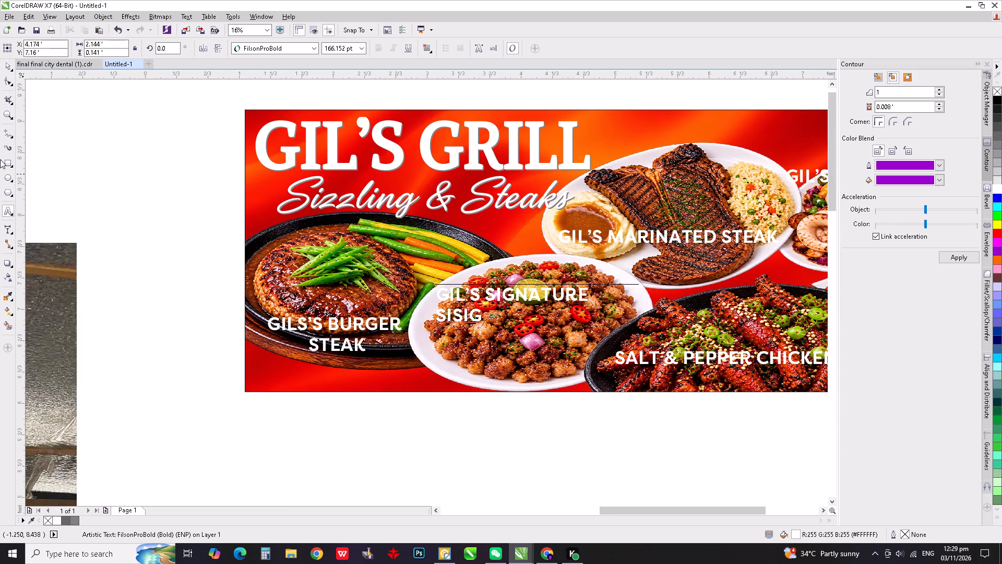
{"action": "left_click", "coordinate": [8, 67]}
{"action": "left_click", "coordinate": [421, 44]}
{"action": "left_click", "coordinate": [442, 85]}
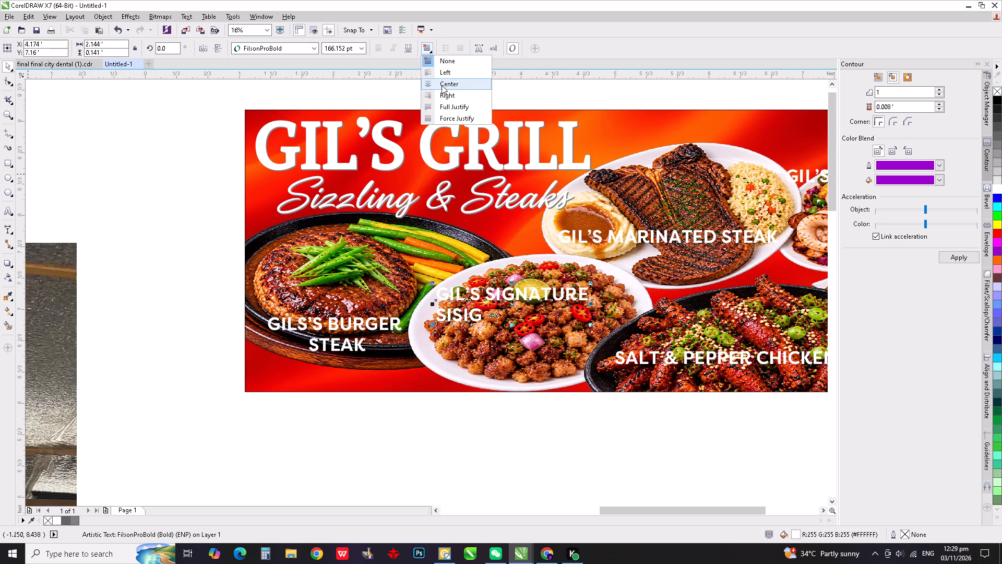
{"action": "left_click_drag", "start_coordinate": [524, 297], "coordinate": [518, 350]}
Break the SALT & PEPPER CHICKEN FEET caption before CHICKEN, centre-align it, and position it at the lower middle of the chicken feet platter.
{"action": "middle_click_drag", "start_coordinate": [577, 416], "coordinate": [401, 393]}
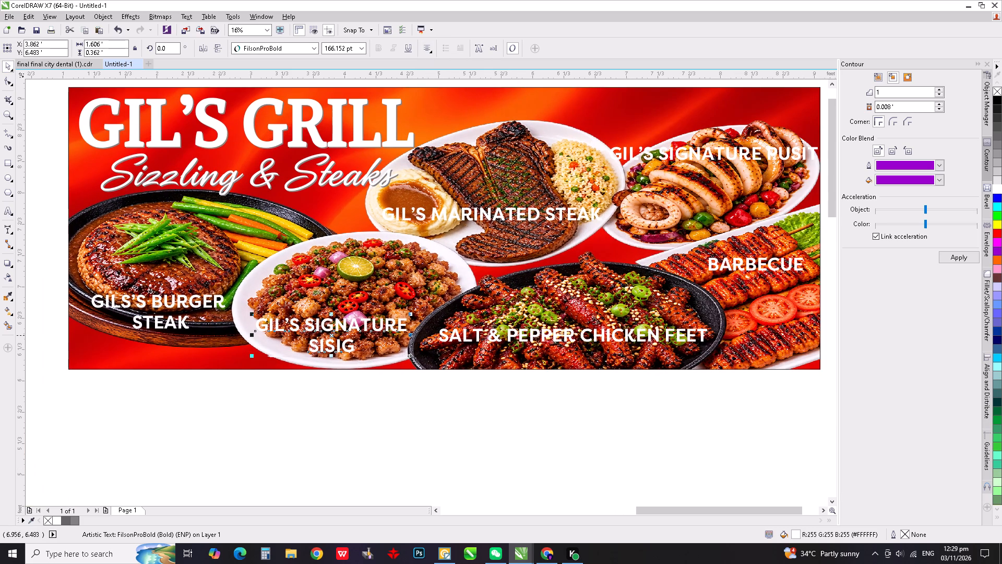
{"action": "double_click", "coordinate": [581, 338]}
{"action": "key", "text": "Return"}
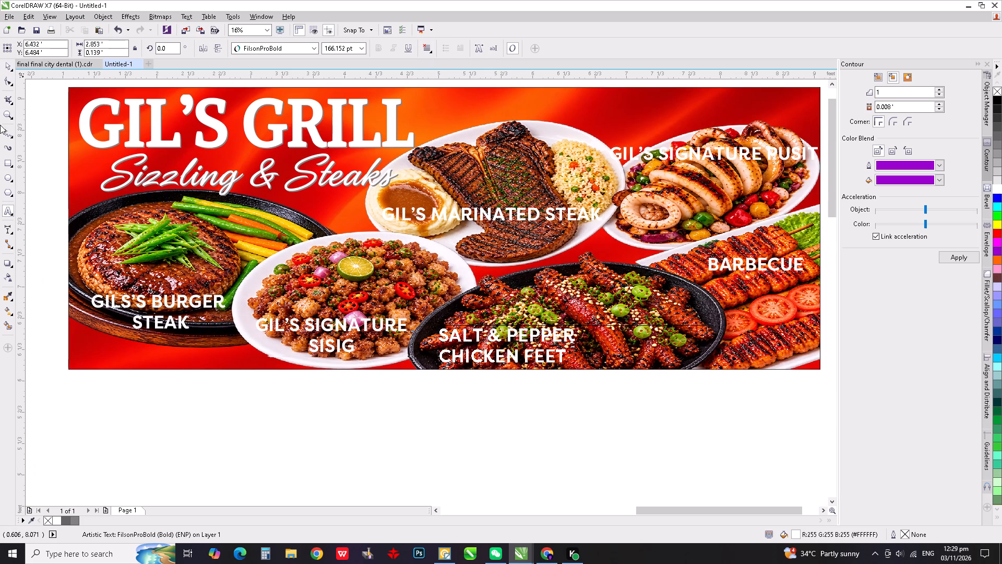
{"action": "left_click", "coordinate": [4, 69]}
{"action": "left_click", "coordinate": [432, 48]}
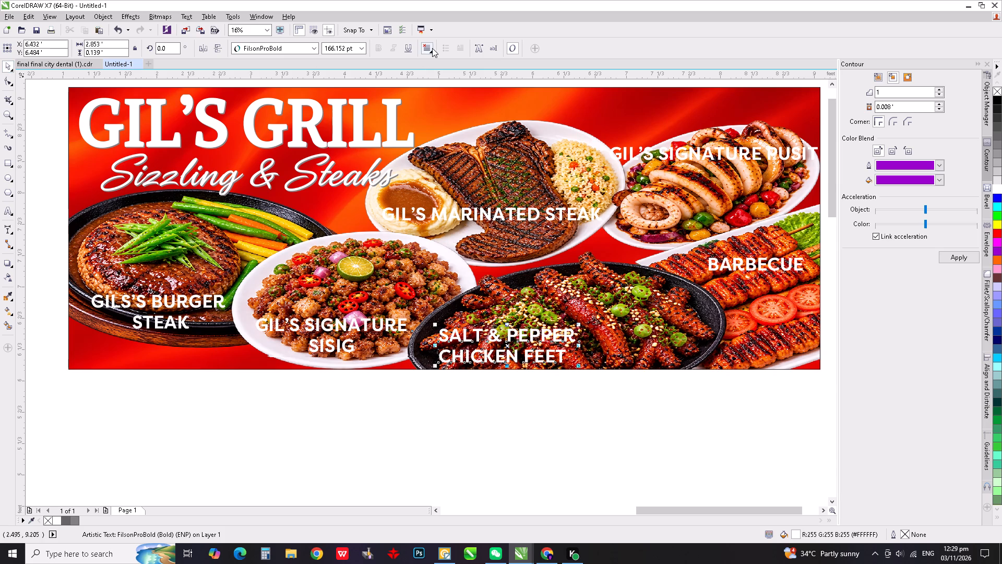
{"action": "left_click", "coordinate": [440, 78]}
{"action": "left_click_drag", "start_coordinate": [558, 342], "coordinate": [576, 341]}
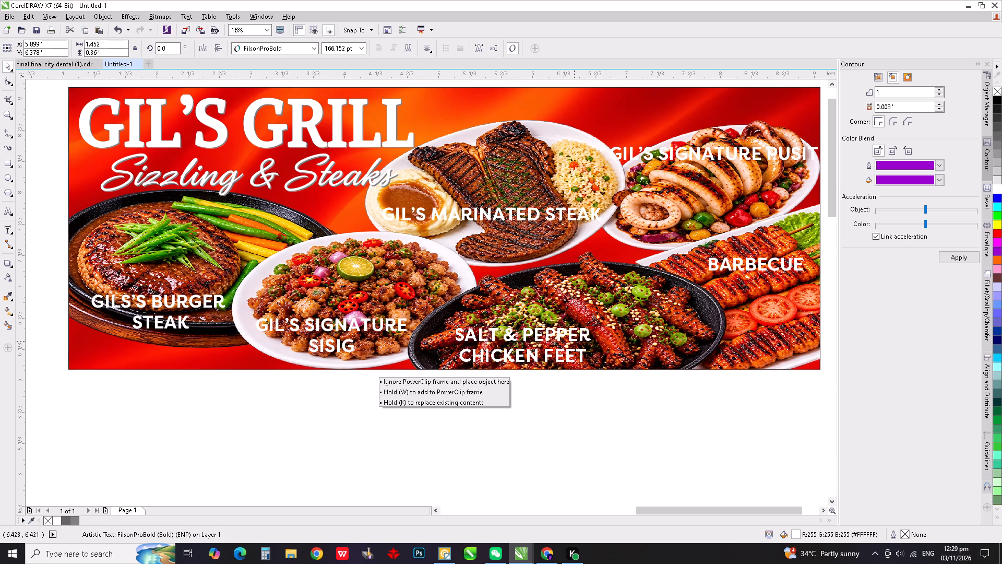
{"action": "left_click_drag", "start_coordinate": [576, 341], "coordinate": [615, 342]}
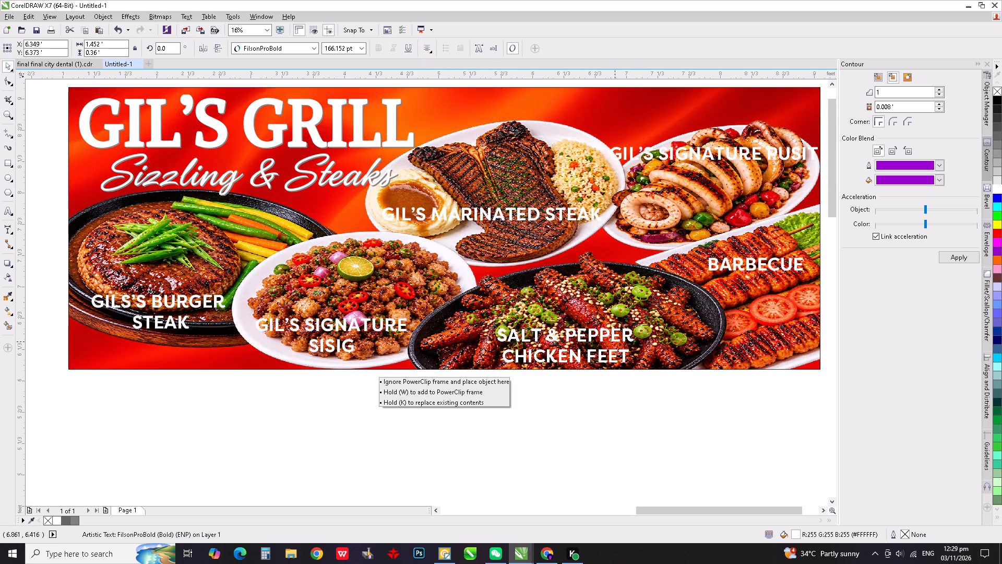
{"action": "left_click_drag", "start_coordinate": [615, 342], "coordinate": [621, 337]}
Break the GIL'S SIGNATURE PUSIT caption before PUSIT, centre-align it, and move it to the lower part of the squid platter.
{"action": "middle_click_drag", "start_coordinate": [693, 396], "coordinate": [323, 454]}
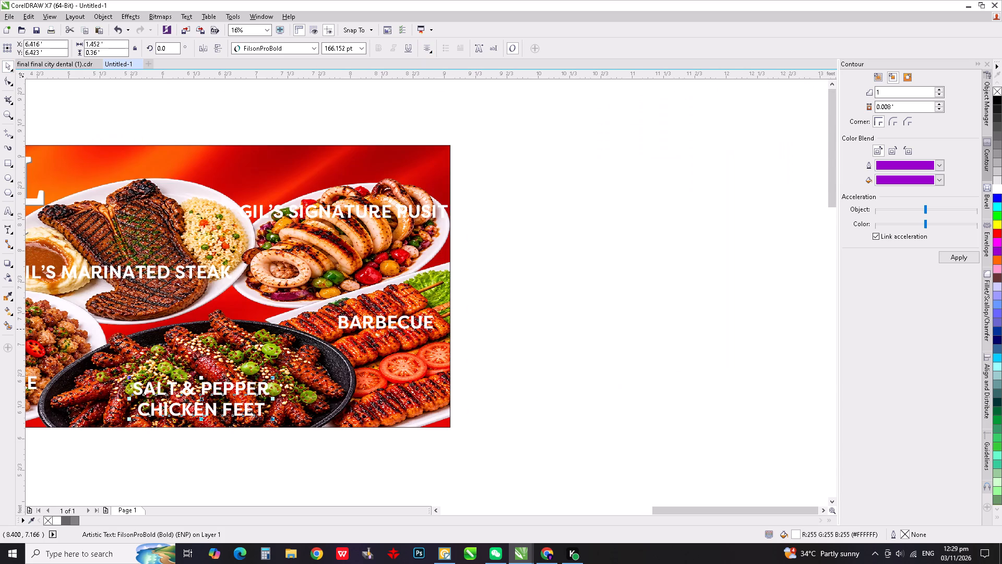
{"action": "double_click", "coordinate": [401, 213]}
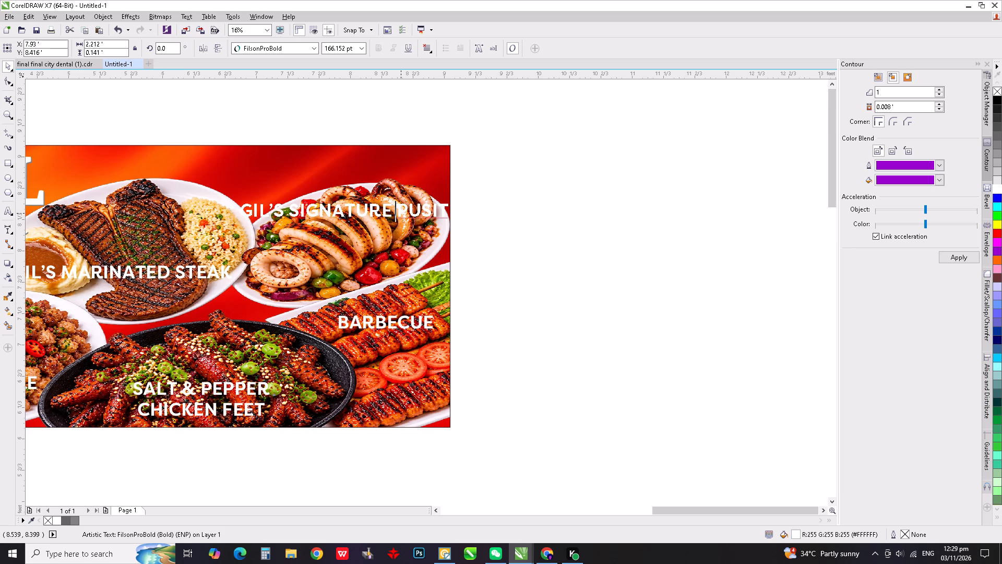
{"action": "key", "text": "Return"}
{"action": "left_click", "coordinate": [7, 63]}
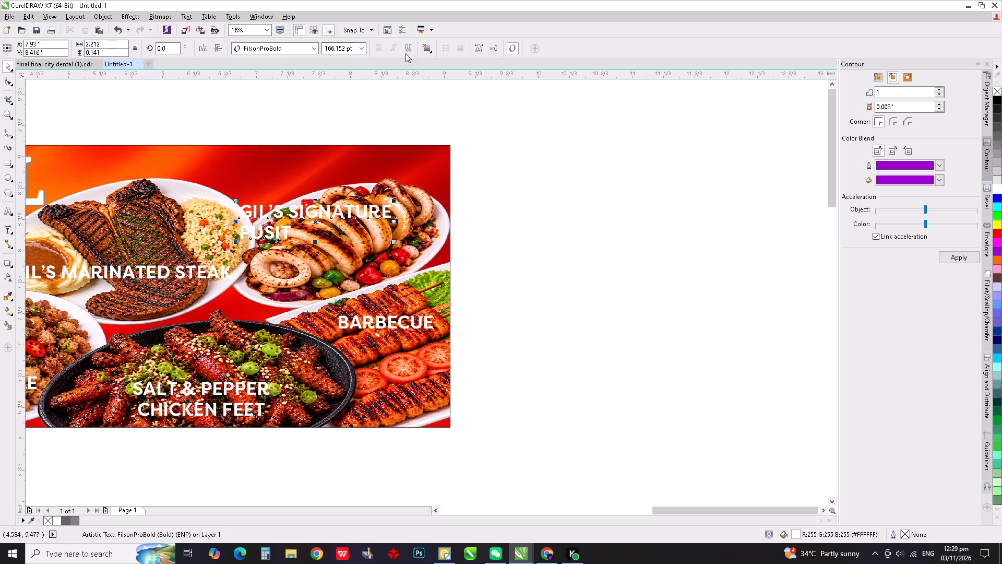
{"action": "left_click", "coordinate": [424, 48]}
{"action": "left_click", "coordinate": [439, 78]}
{"action": "middle_click_drag", "start_coordinate": [354, 263], "coordinate": [454, 249]}
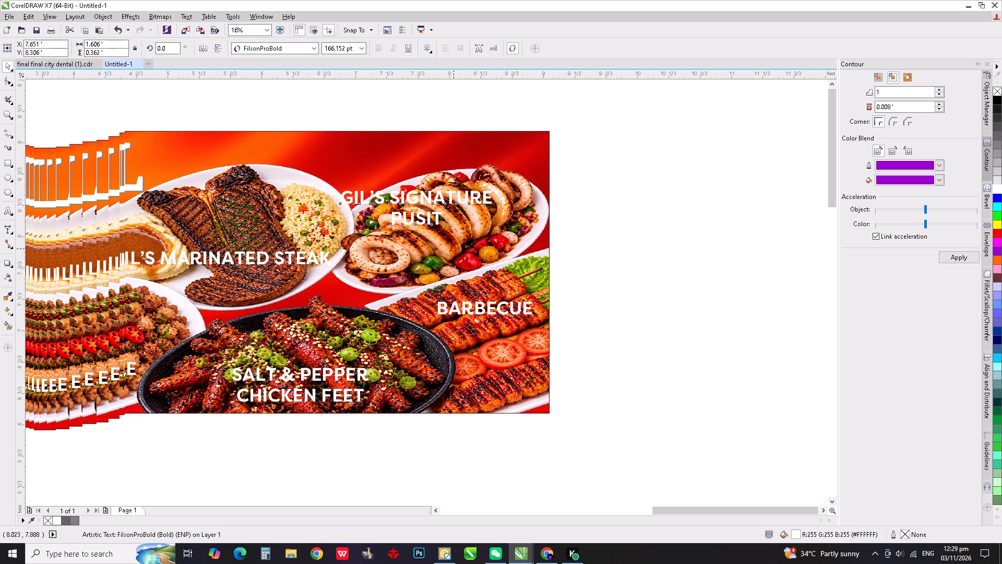
{"action": "left_click_drag", "start_coordinate": [448, 203], "coordinate": [474, 247]}
Break the GIL'S MARINATED STEAK caption before STEAK, centre-align it, and move it to the lower part of the steak platter.
{"action": "left_click", "coordinate": [283, 256]}
{"action": "double_click", "coordinate": [280, 259]}
{"action": "left_click", "coordinate": [280, 260]}
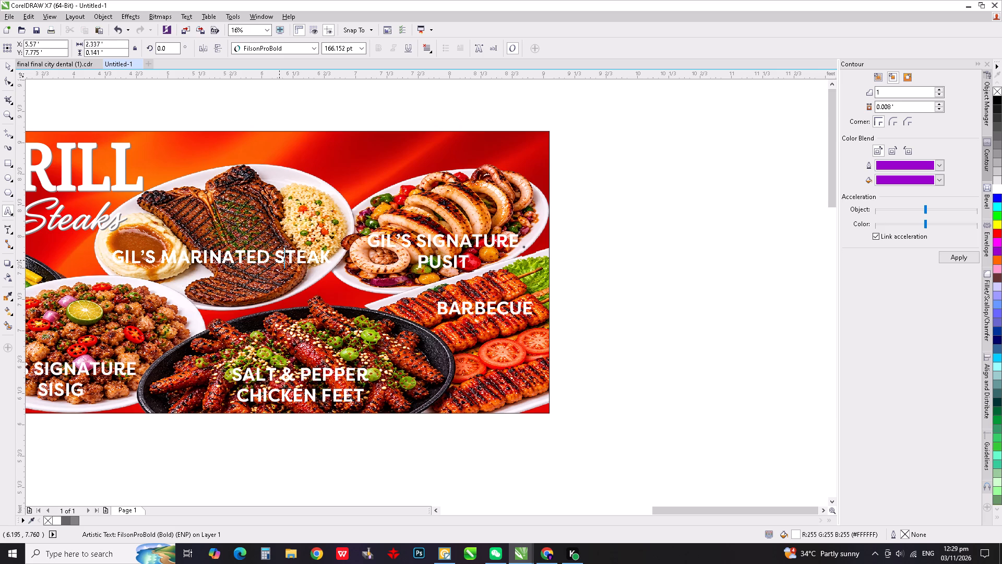
{"action": "left_click", "coordinate": [280, 256]}
{"action": "double_click", "coordinate": [281, 261]}
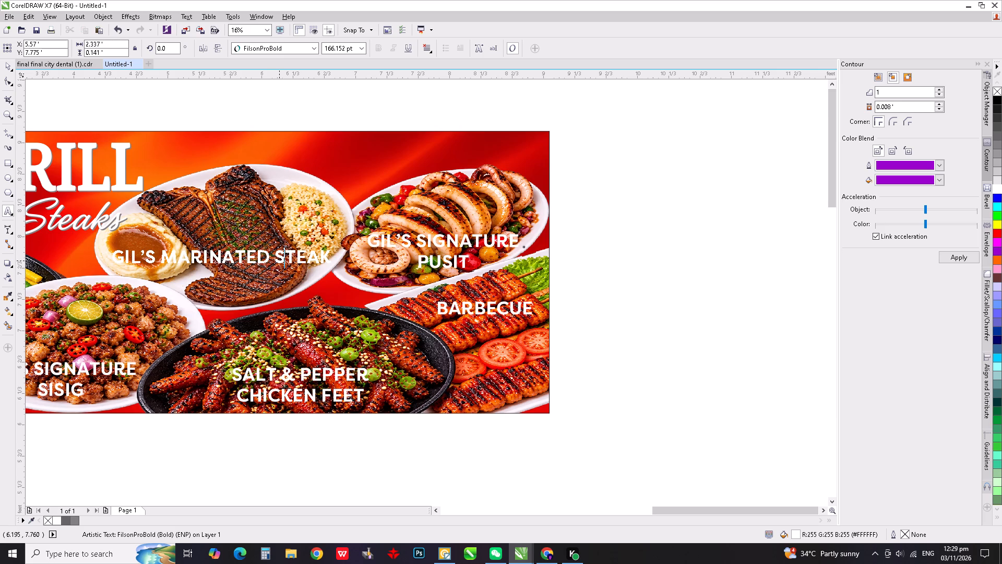
{"action": "left_click", "coordinate": [276, 261]}
{"action": "key", "text": "Return"}
{"action": "left_click", "coordinate": [5, 65]}
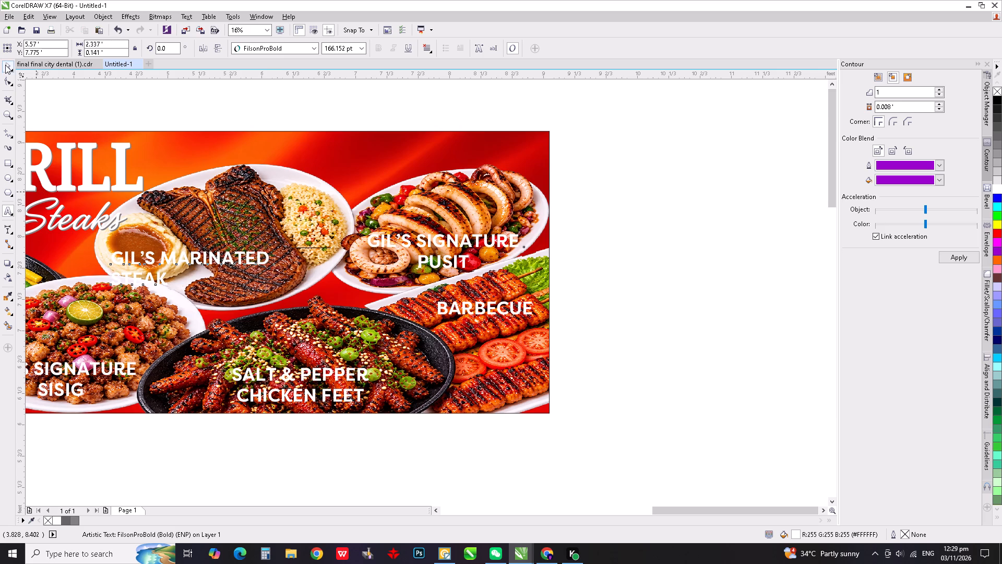
{"action": "left_click", "coordinate": [426, 49]}
{"action": "left_click", "coordinate": [438, 83]}
{"action": "left_click_drag", "start_coordinate": [672, 225], "coordinate": [677, 227]}
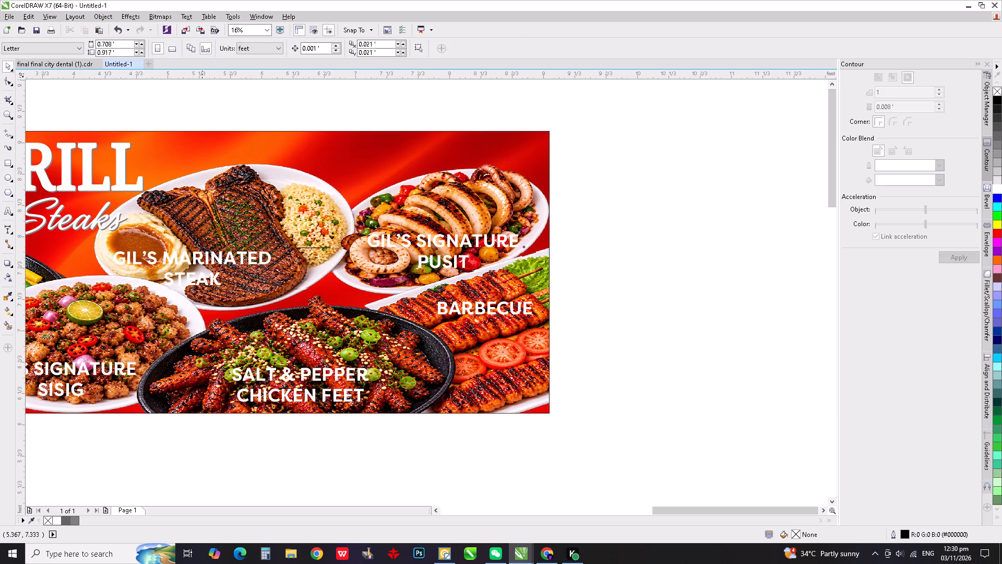
{"action": "left_click_drag", "start_coordinate": [232, 263], "coordinate": [280, 272]}
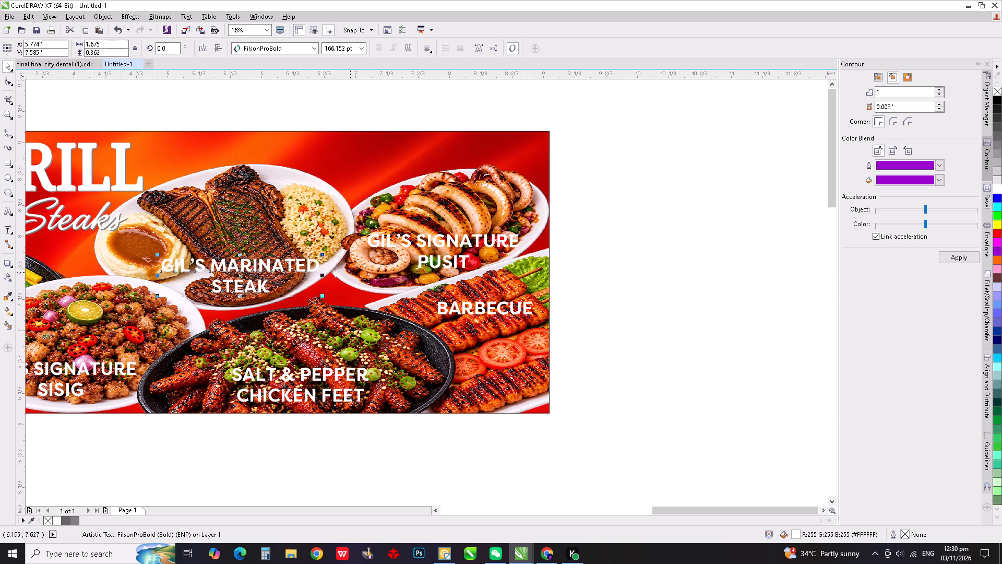
Give the burger steak caption a one-step outside contour of 0.008', break the contour apart, and fill it black.
{"action": "scroll", "coordinate": [551, 285], "scroll_direction": "down", "scroll_amount": 1}
{"action": "scroll", "coordinate": [190, 323], "scroll_direction": "up", "scroll_amount": 1}
{"action": "left_click", "coordinate": [271, 318]}
{"action": "left_click", "coordinate": [273, 313]}
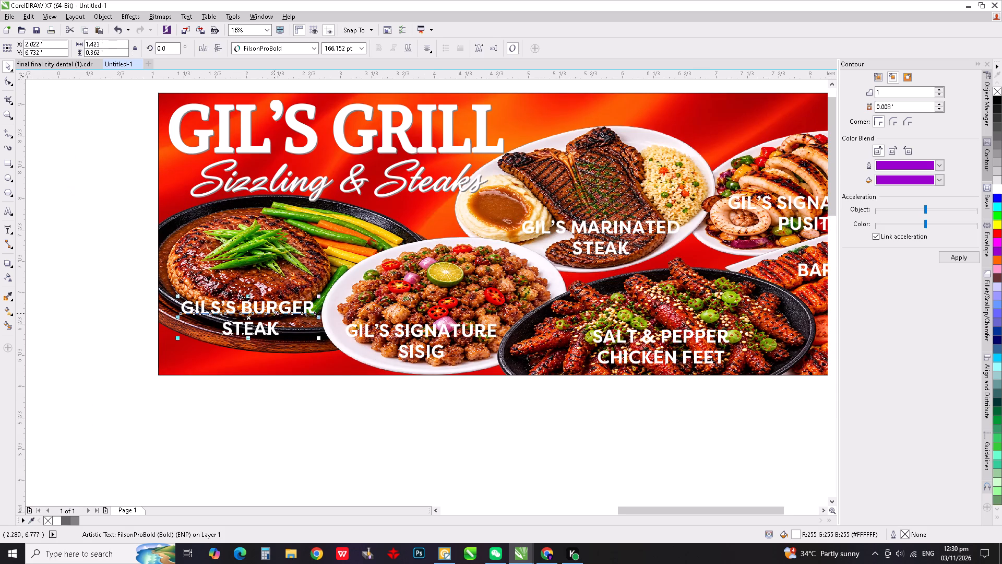
{"action": "left_click", "coordinate": [955, 255]}
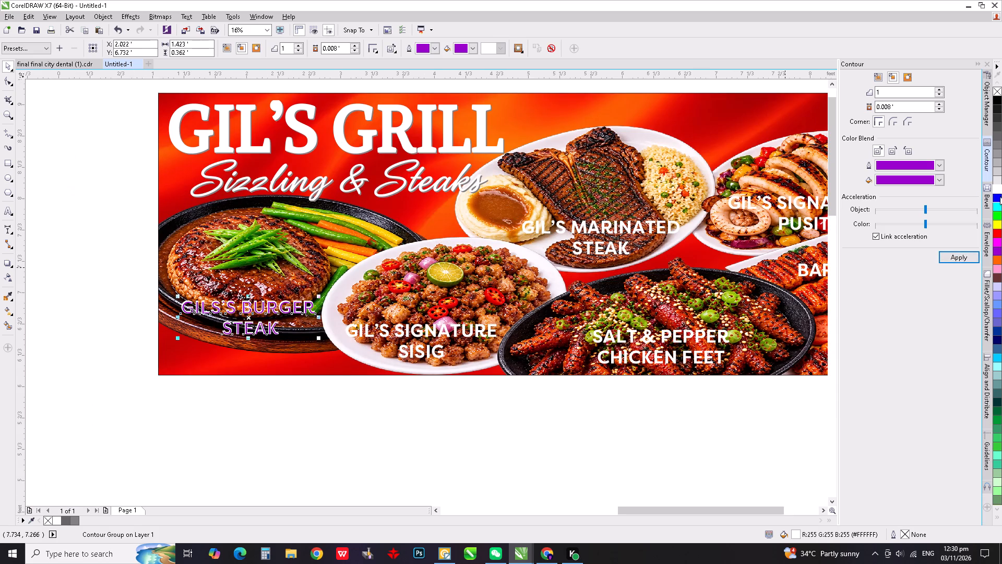
{"action": "left_click", "coordinate": [910, 154]}
{"action": "left_click", "coordinate": [912, 79]}
{"action": "left_click", "coordinate": [951, 262]}
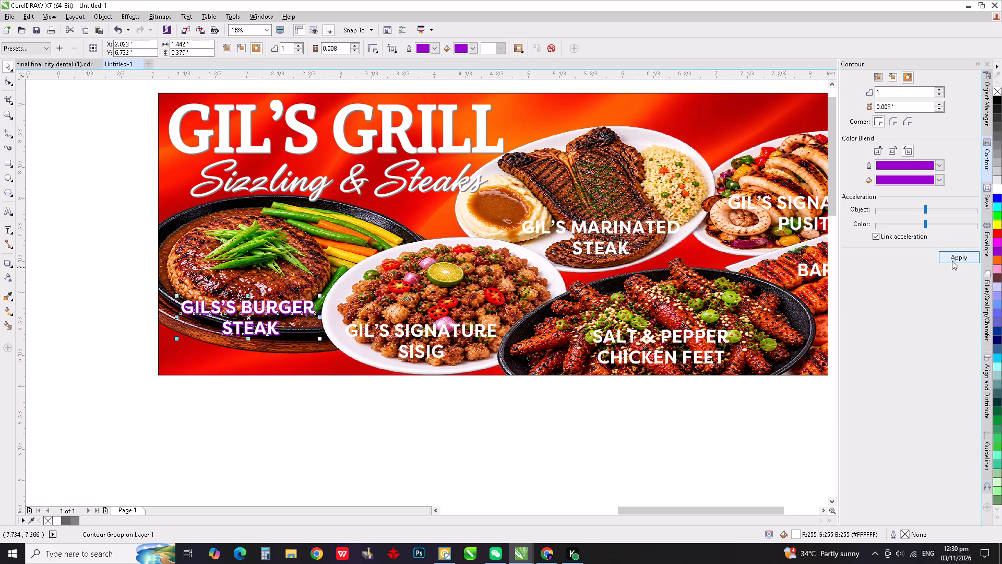
{"action": "key", "text": "ctrl+k"}
{"action": "left_click", "coordinate": [415, 467]}
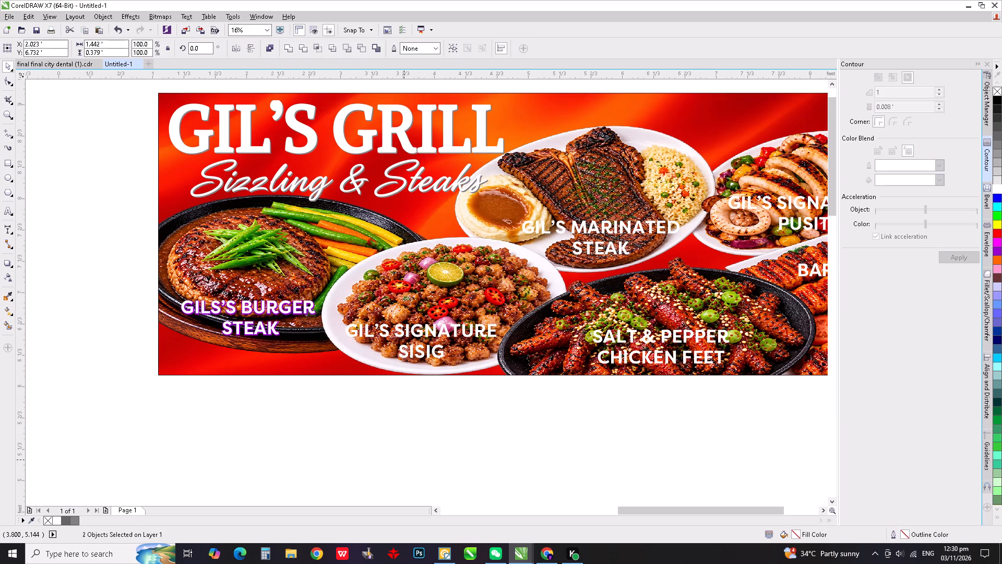
{"action": "scroll", "coordinate": [315, 312], "scroll_direction": "up", "scroll_amount": 3}
{"action": "left_click", "coordinate": [311, 320]}
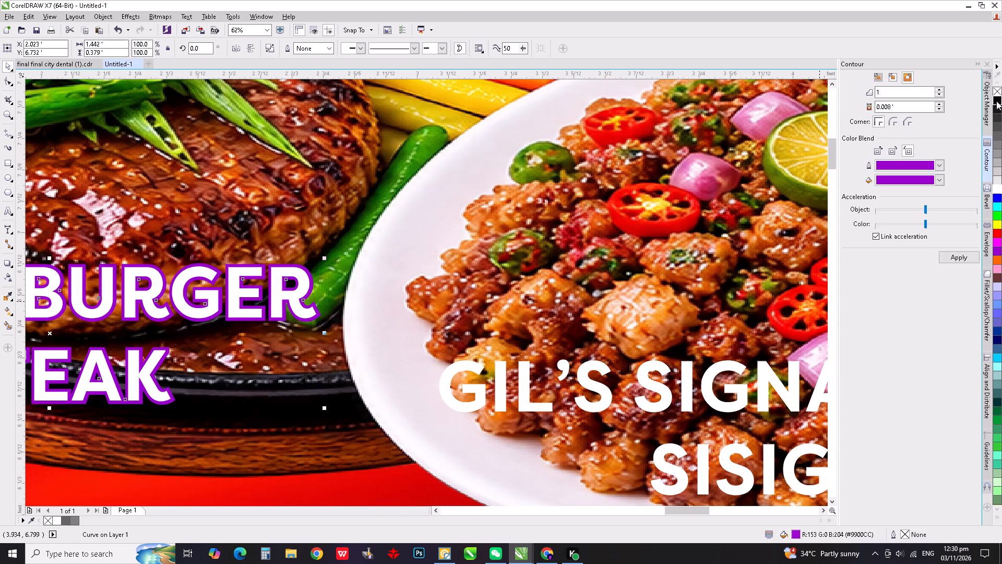
{"action": "left_click", "coordinate": [996, 100]}
Apply the same 0.008' outside contour to the GIL'S SIGNATURE SISIG caption, break it apart, and fill the contour black.
{"action": "scroll", "coordinate": [243, 265], "scroll_direction": "down", "scroll_amount": 1}
{"action": "left_click", "coordinate": [510, 325]}
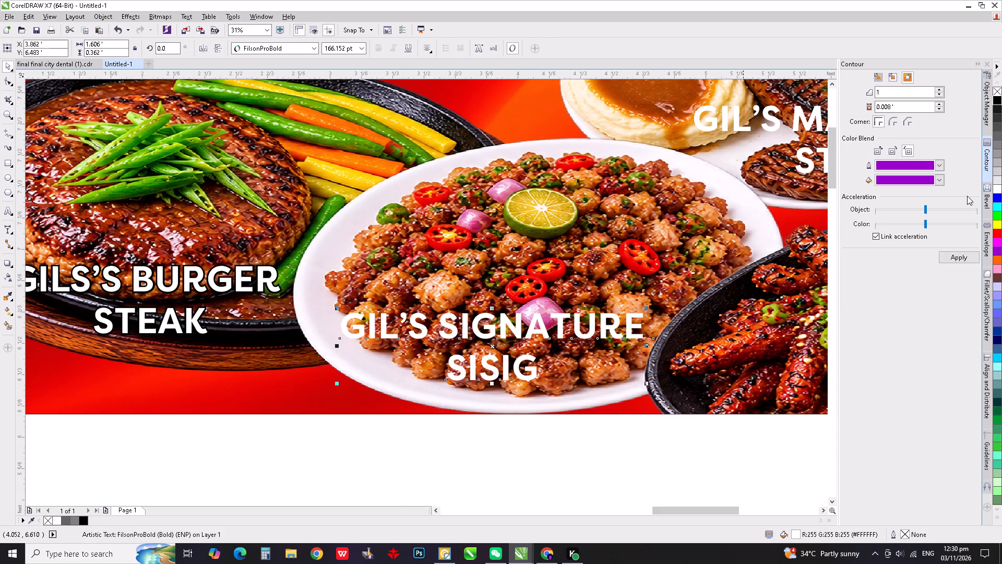
{"action": "left_click", "coordinate": [967, 261]}
{"action": "key", "text": "ctrl+k"}
{"action": "left_click", "coordinate": [521, 494]}
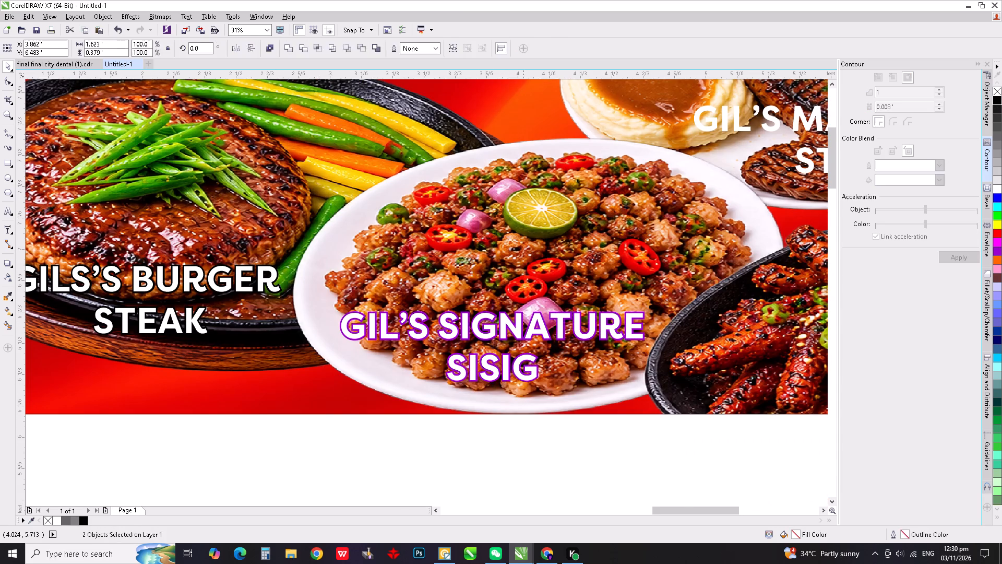
{"action": "scroll", "coordinate": [636, 337], "scroll_direction": "up", "scroll_amount": 1}
{"action": "left_click", "coordinate": [638, 342]}
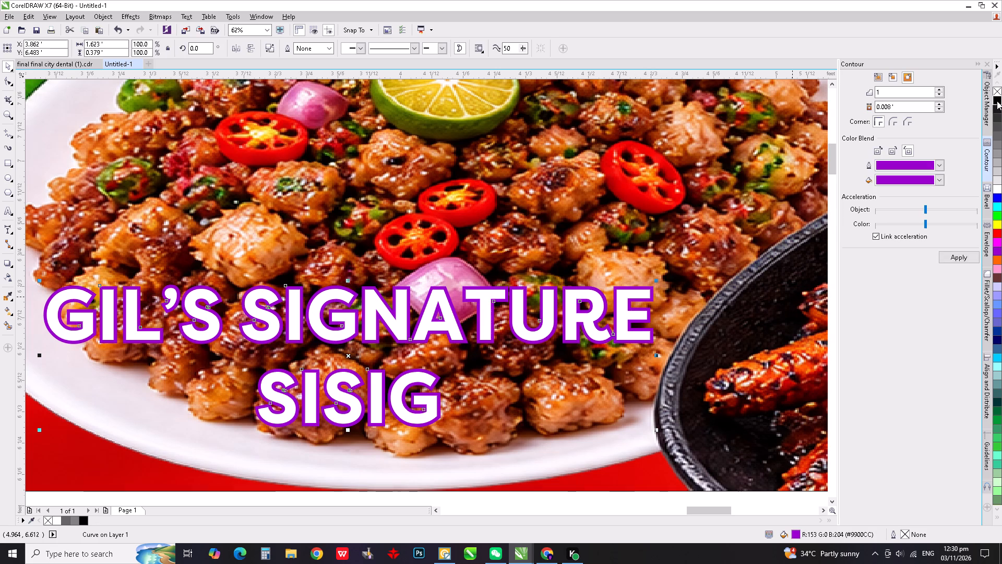
{"action": "left_click", "coordinate": [997, 101]}
Apply the same 0.008' outside contour to the GIL'S MARINATED STEAK caption, break it apart, and fill the contour black.
{"action": "scroll", "coordinate": [260, 271], "scroll_direction": "down", "scroll_amount": 1}
{"action": "scroll", "coordinate": [436, 314], "scroll_direction": "down", "scroll_amount": 1}
{"action": "middle_click_drag", "start_coordinate": [562, 325], "coordinate": [491, 317]}
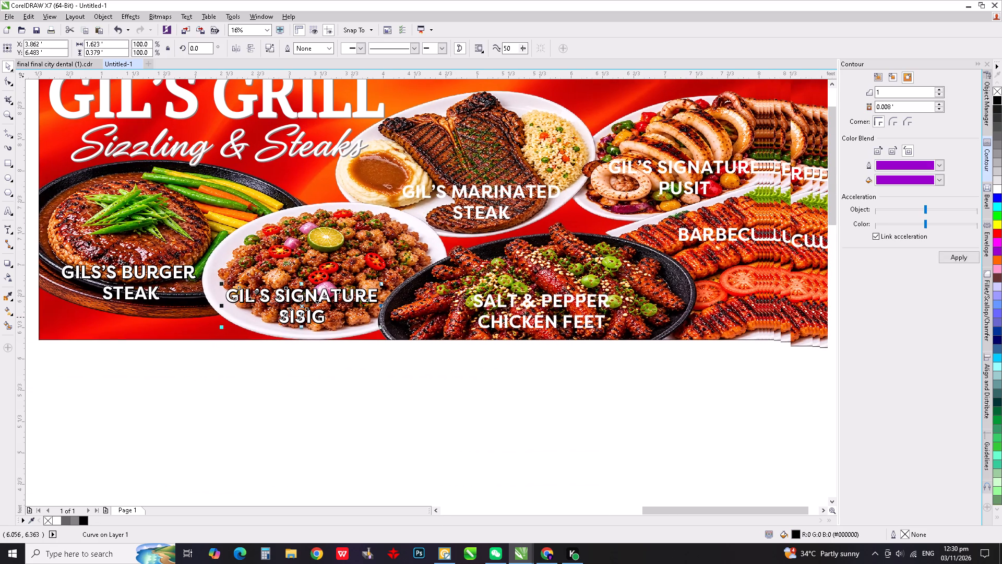
{"action": "middle_click_drag", "start_coordinate": [491, 317], "coordinate": [483, 318]}
{"action": "left_click", "coordinate": [485, 194]}
{"action": "left_click", "coordinate": [953, 254]}
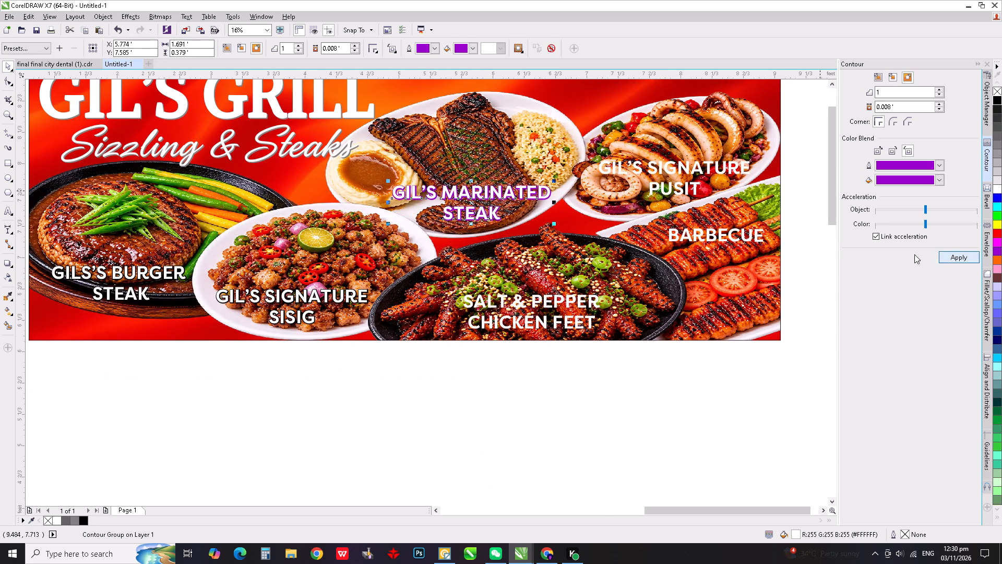
{"action": "key", "text": "ctrl+k"}
{"action": "left_click", "coordinate": [542, 413]}
{"action": "scroll", "coordinate": [548, 179], "scroll_direction": "up", "scroll_amount": 3}
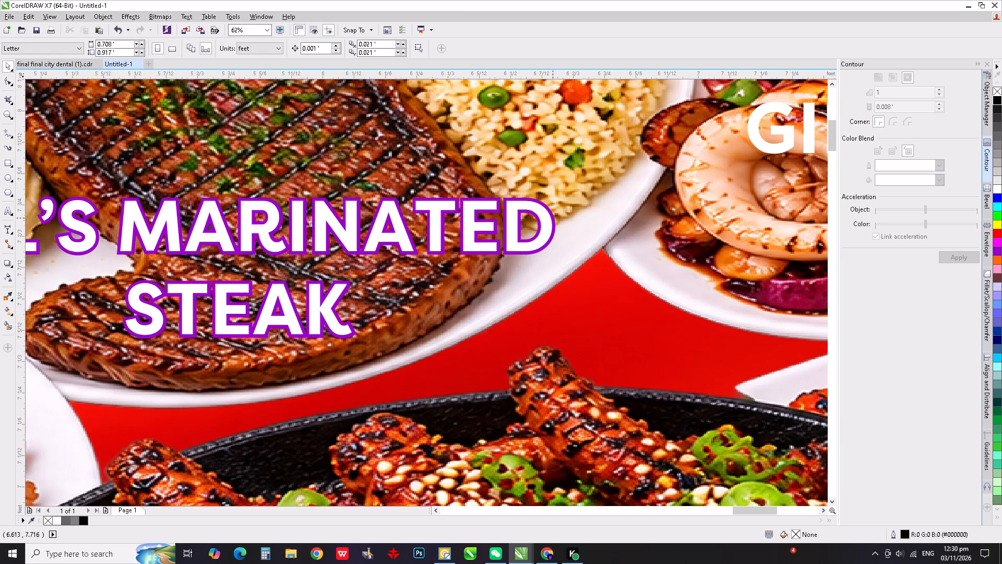
{"action": "left_click", "coordinate": [553, 218]}
{"action": "left_click", "coordinate": [1000, 97]}
Apply the same 0.008' outside contour to the SALT & PEPPER CHICKEN FEET caption and break the contour apart.
{"action": "scroll", "coordinate": [379, 173], "scroll_direction": "down", "scroll_amount": 2}
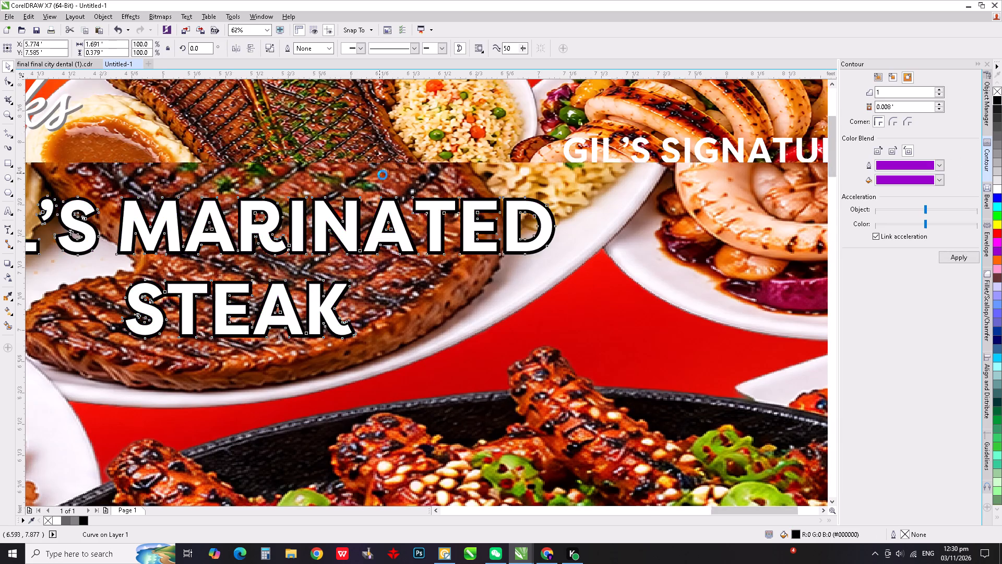
{"action": "left_click", "coordinate": [458, 426]}
{"action": "scroll", "coordinate": [424, 311], "scroll_direction": "up", "scroll_amount": 1}
{"action": "left_click", "coordinate": [423, 294]}
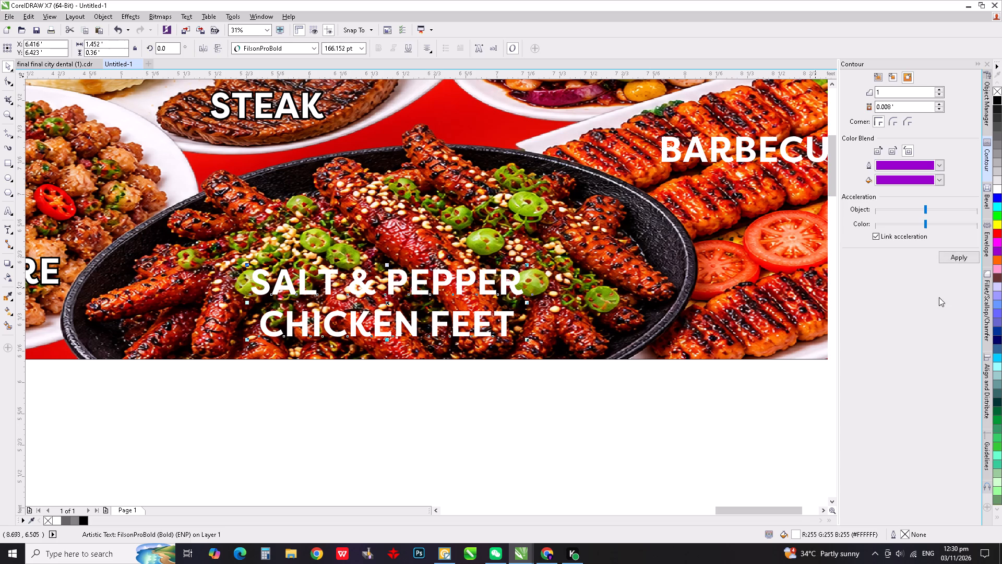
{"action": "left_click", "coordinate": [952, 254]}
{"action": "key", "text": "ctrl+k"}
{"action": "left_click", "coordinate": [500, 473]}
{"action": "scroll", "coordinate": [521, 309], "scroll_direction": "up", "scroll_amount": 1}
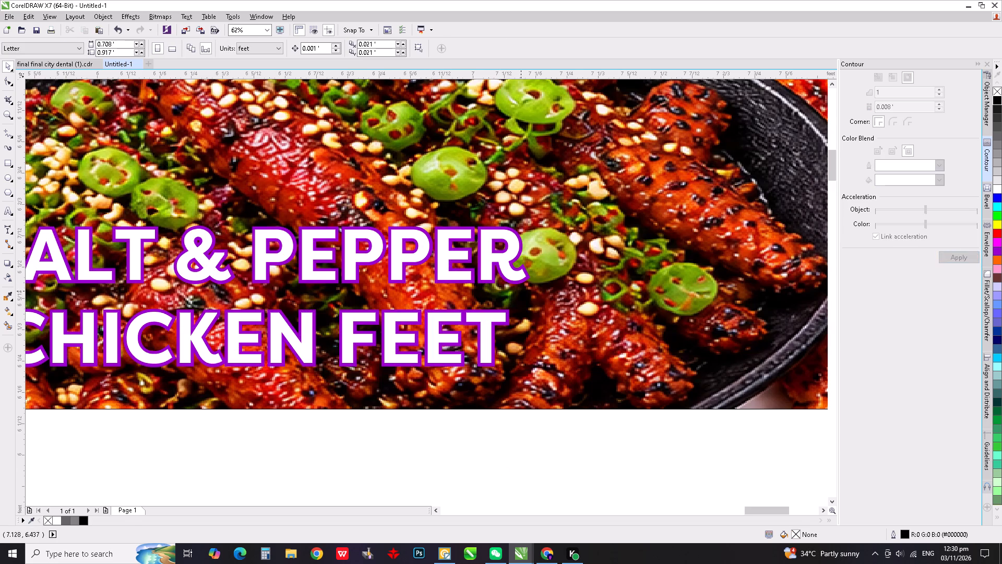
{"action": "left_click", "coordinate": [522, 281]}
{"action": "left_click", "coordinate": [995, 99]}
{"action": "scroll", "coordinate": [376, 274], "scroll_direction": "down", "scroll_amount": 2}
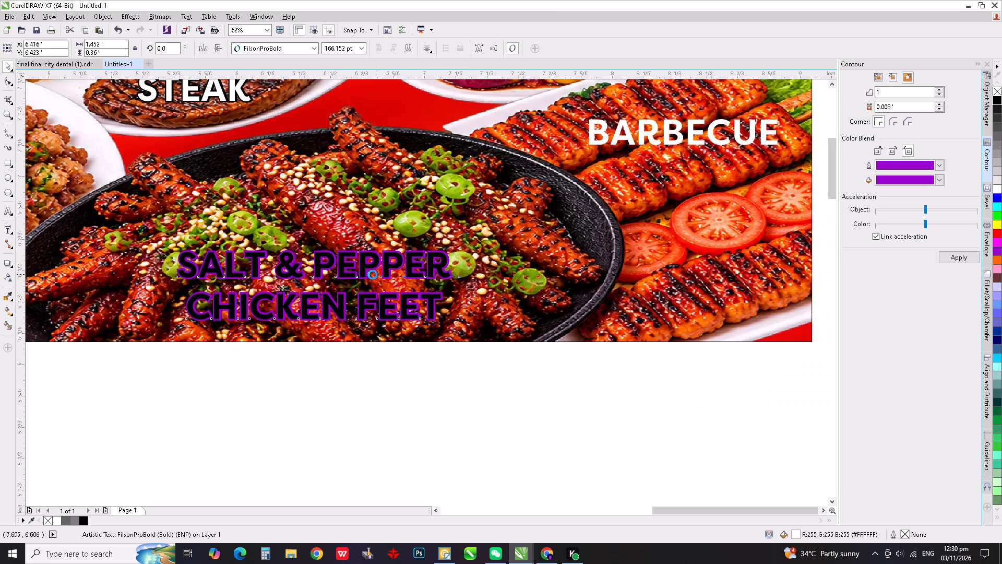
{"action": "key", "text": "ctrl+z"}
Fill the separated contour shape behind the SALT & PEPPER CHICKEN FEET caption black.
{"action": "left_click", "coordinate": [409, 330]}
{"action": "scroll", "coordinate": [396, 286], "scroll_direction": "up", "scroll_amount": 4}
{"action": "left_click", "coordinate": [453, 295]}
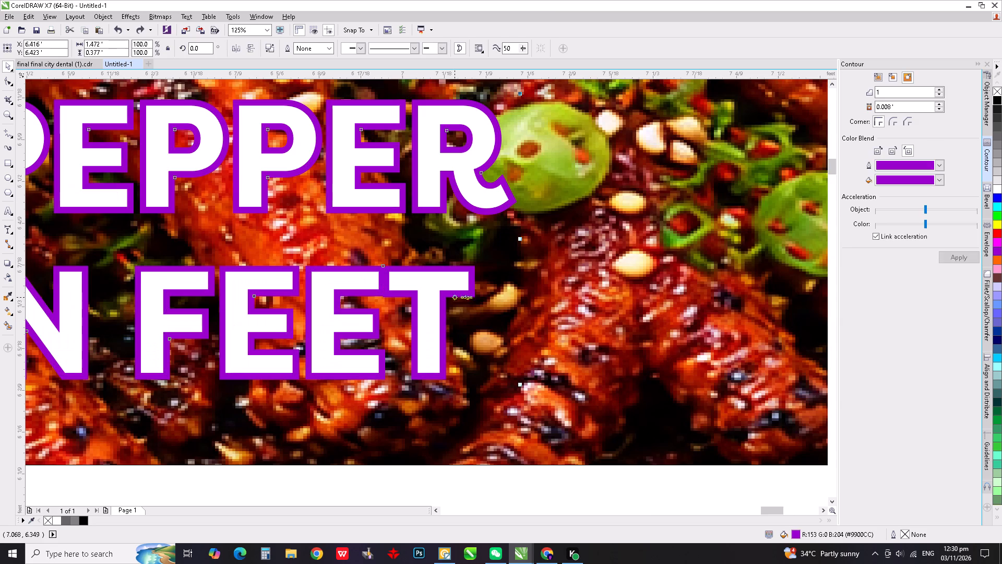
{"action": "left_click", "coordinate": [996, 99]}
Apply the same 0.008' outside contour to the GIL'S SIGNATURE PUSIT caption, break it apart, and fill the contour black.
{"action": "scroll", "coordinate": [395, 192], "scroll_direction": "down", "scroll_amount": 5}
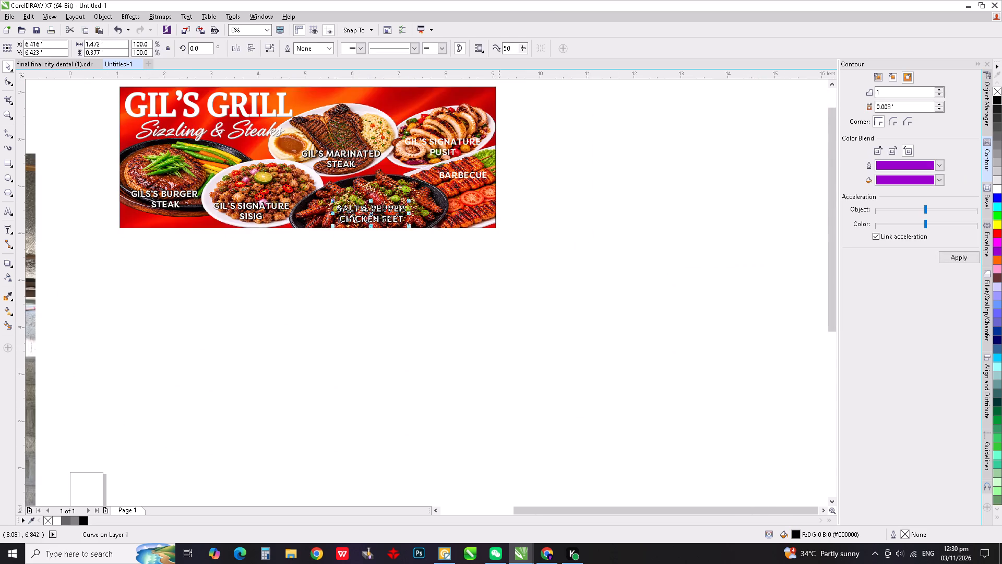
{"action": "scroll", "coordinate": [459, 149], "scroll_direction": "up", "scroll_amount": 2}
{"action": "left_click", "coordinate": [446, 132]}
{"action": "left_click", "coordinate": [947, 257]}
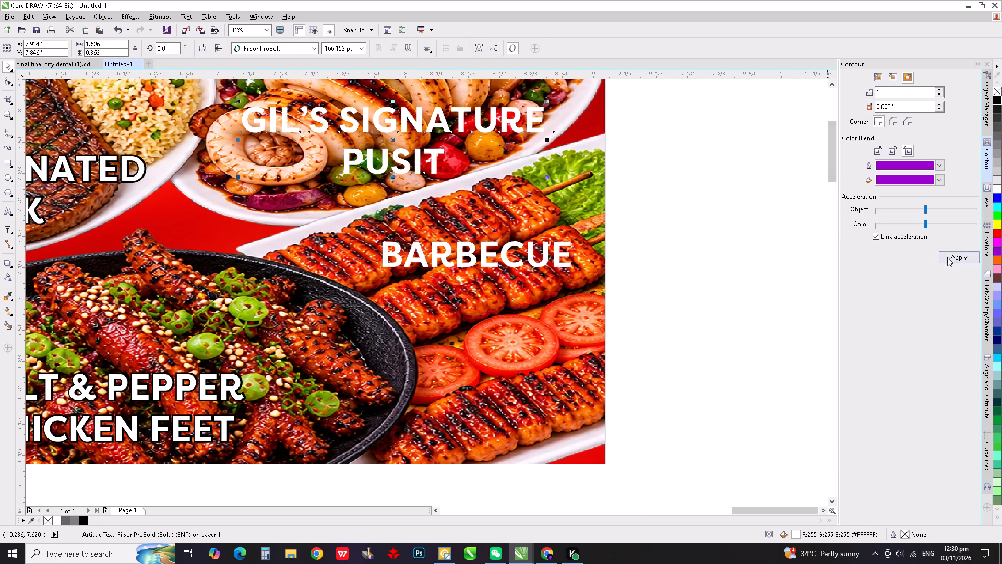
{"action": "scroll", "coordinate": [457, 328], "scroll_direction": "down", "scroll_amount": 1}
{"action": "key", "text": "ctrl+k"}
{"action": "left_click", "coordinate": [571, 259]}
{"action": "scroll", "coordinate": [499, 230], "scroll_direction": "up", "scroll_amount": 2}
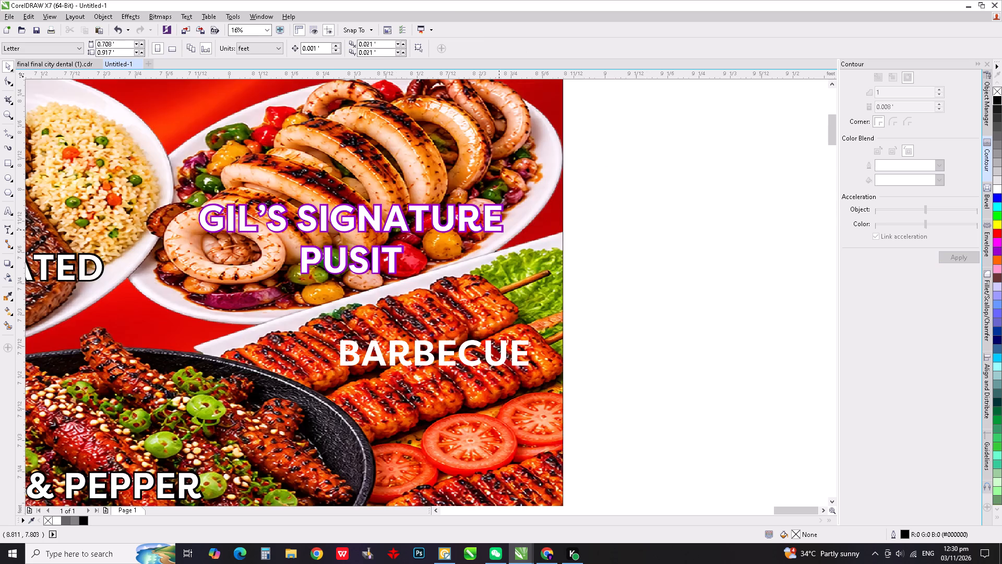
{"action": "left_click", "coordinate": [500, 233]}
{"action": "left_click", "coordinate": [996, 99]}
Apply the same 0.008' outside contour to the BARBECUE caption, break it apart, and fill the contour black.
{"action": "scroll", "coordinate": [440, 170], "scroll_direction": "down", "scroll_amount": 1}
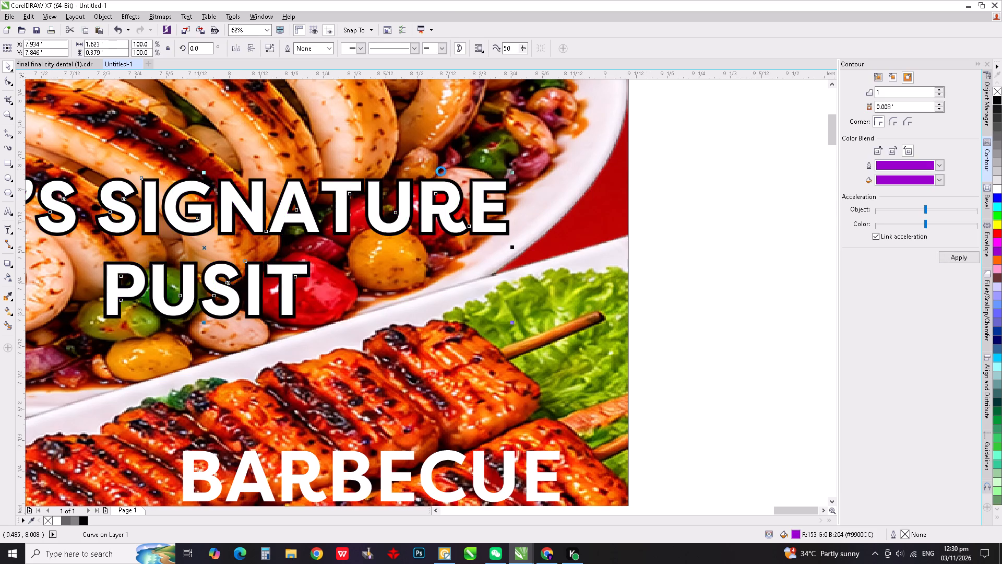
{"action": "left_click", "coordinate": [413, 312]}
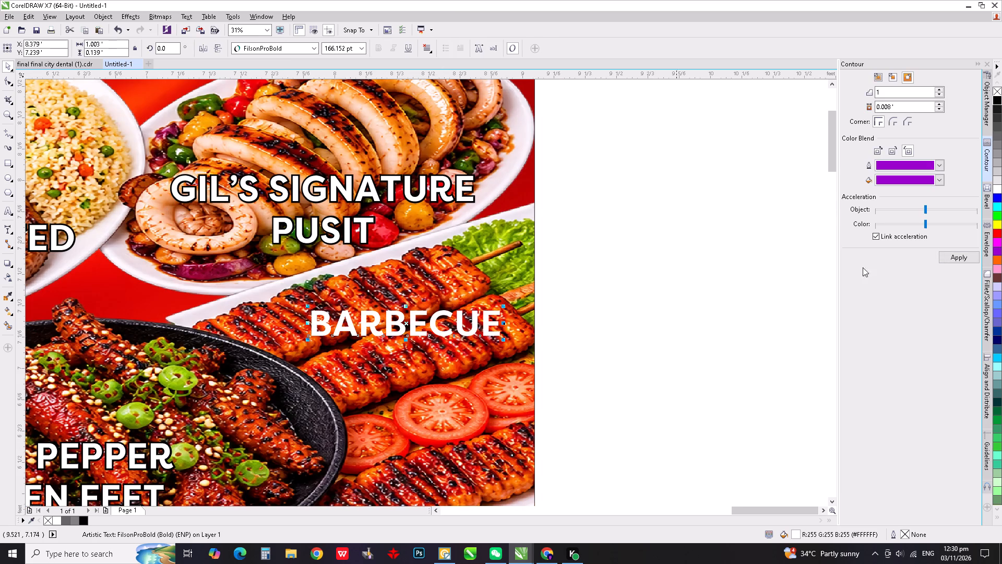
{"action": "left_click", "coordinate": [963, 261]}
{"action": "key", "text": "ctrl+k"}
{"action": "left_click_drag", "start_coordinate": [664, 323], "coordinate": [645, 326], "text": "ctrl"}
{"action": "scroll", "coordinate": [536, 331], "scroll_direction": "up", "scroll_amount": 2}
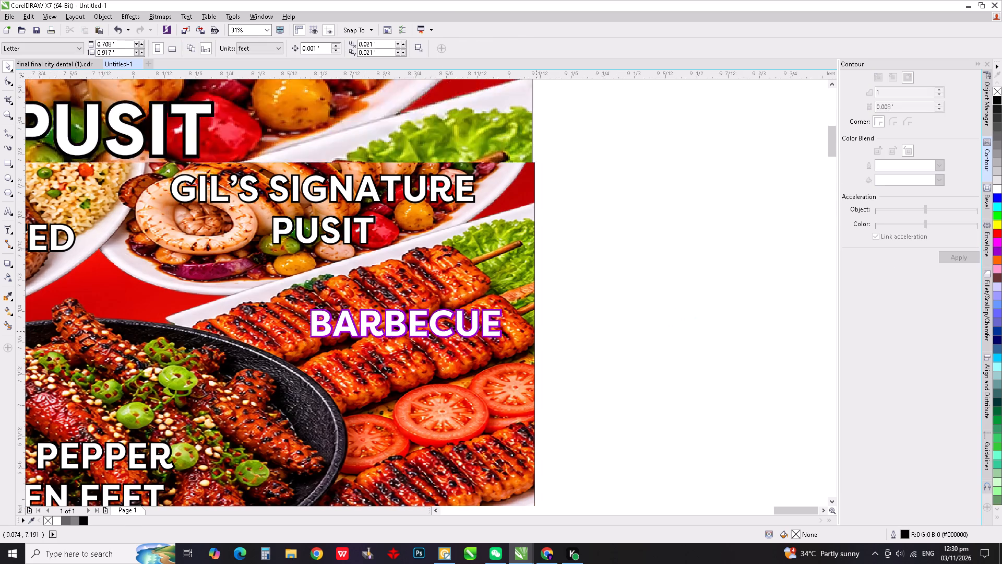
{"action": "left_click", "coordinate": [441, 260]}
{"action": "left_click", "coordinate": [996, 101]}
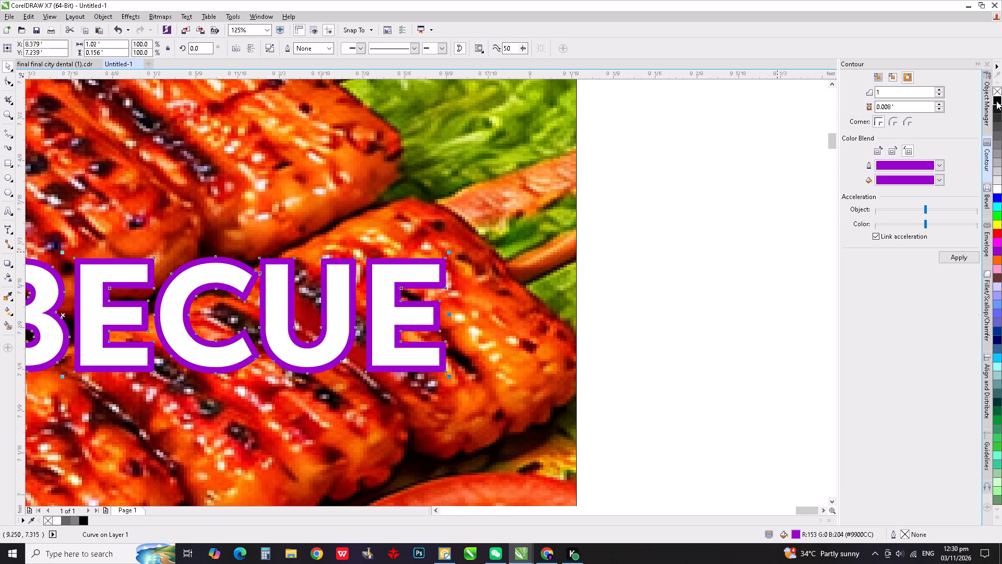
{"action": "scroll", "coordinate": [566, 244], "scroll_direction": "down", "scroll_amount": 4}
{"action": "left_click", "coordinate": [628, 272]}
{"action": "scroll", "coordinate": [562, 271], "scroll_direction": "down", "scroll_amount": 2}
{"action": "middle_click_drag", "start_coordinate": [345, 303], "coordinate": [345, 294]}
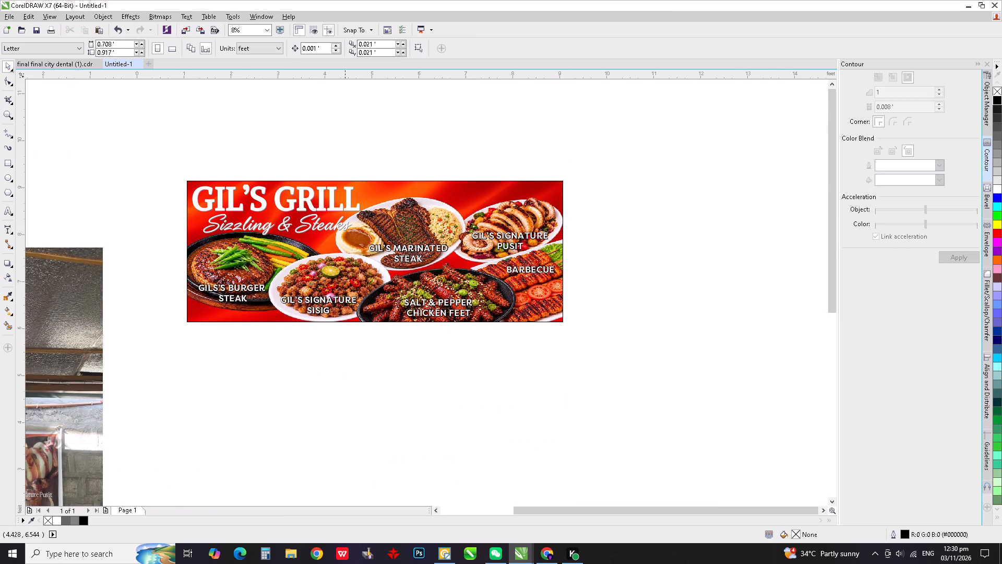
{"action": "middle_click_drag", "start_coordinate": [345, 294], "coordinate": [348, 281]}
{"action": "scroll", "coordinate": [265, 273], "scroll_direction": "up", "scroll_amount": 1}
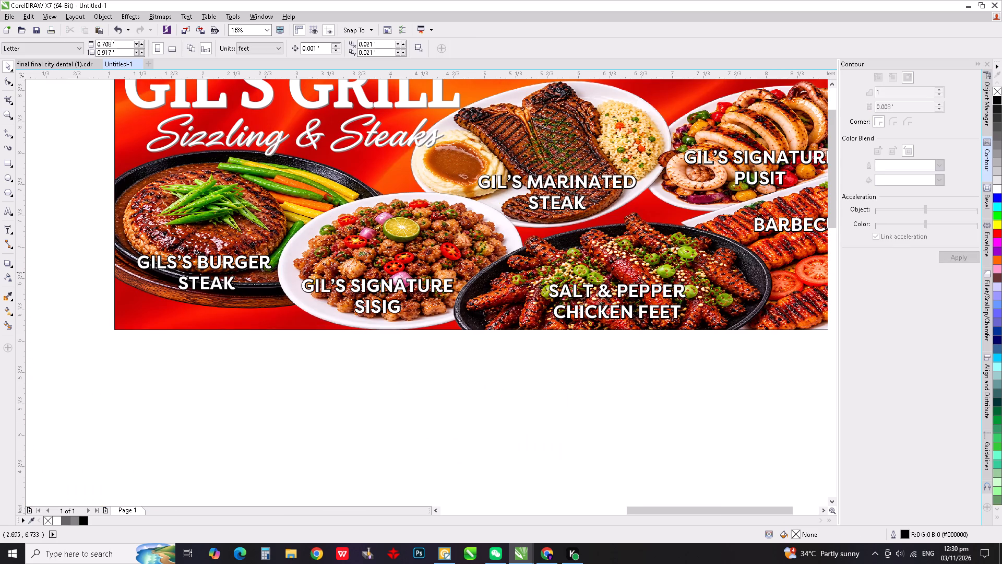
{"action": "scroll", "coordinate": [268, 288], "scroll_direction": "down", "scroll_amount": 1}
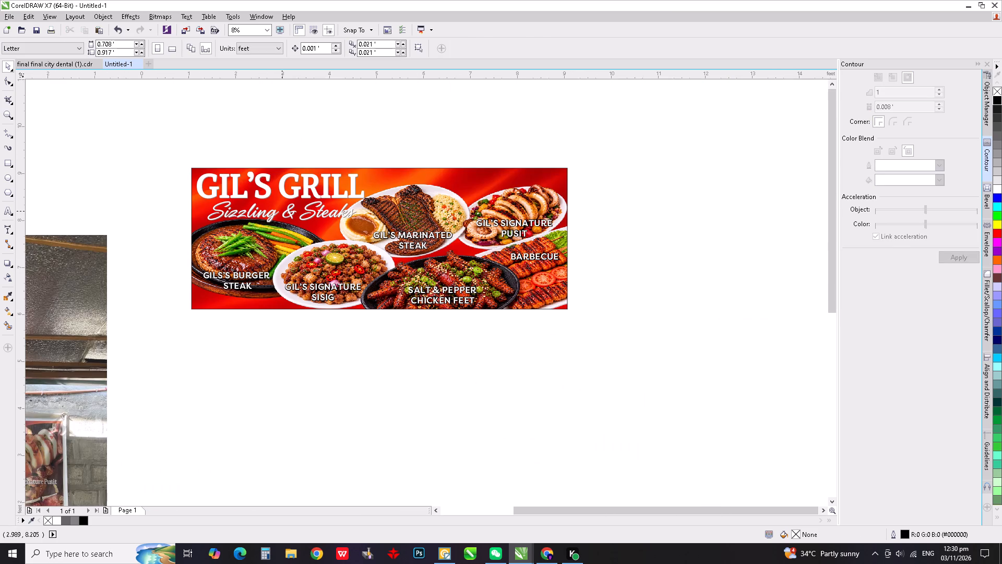
Dimension the banner's full width, placing the horizontal dimension just above its top edge.
{"action": "left_click_drag", "start_coordinate": [165, 143], "coordinate": [649, 358]}
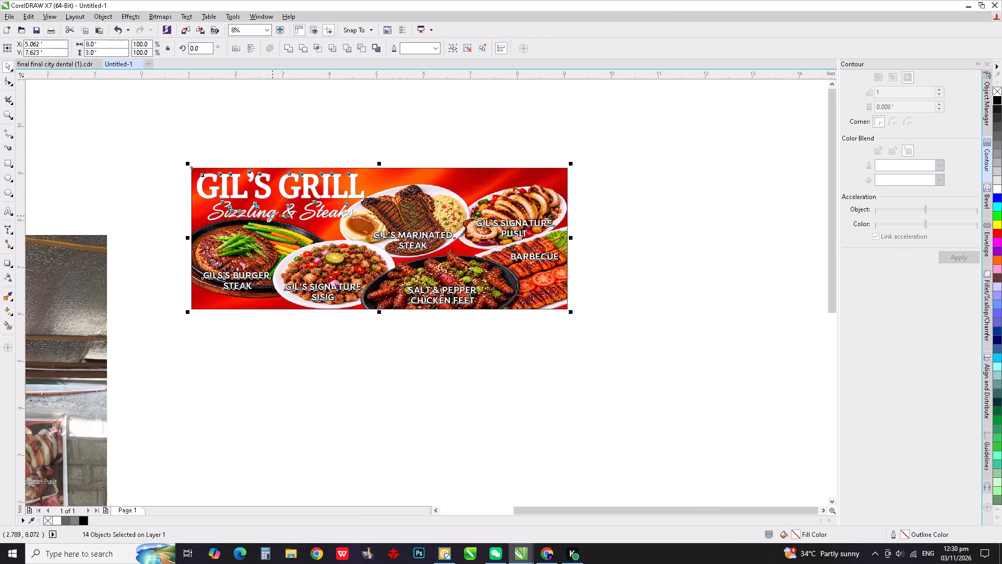
{"action": "left_click", "coordinate": [10, 226]}
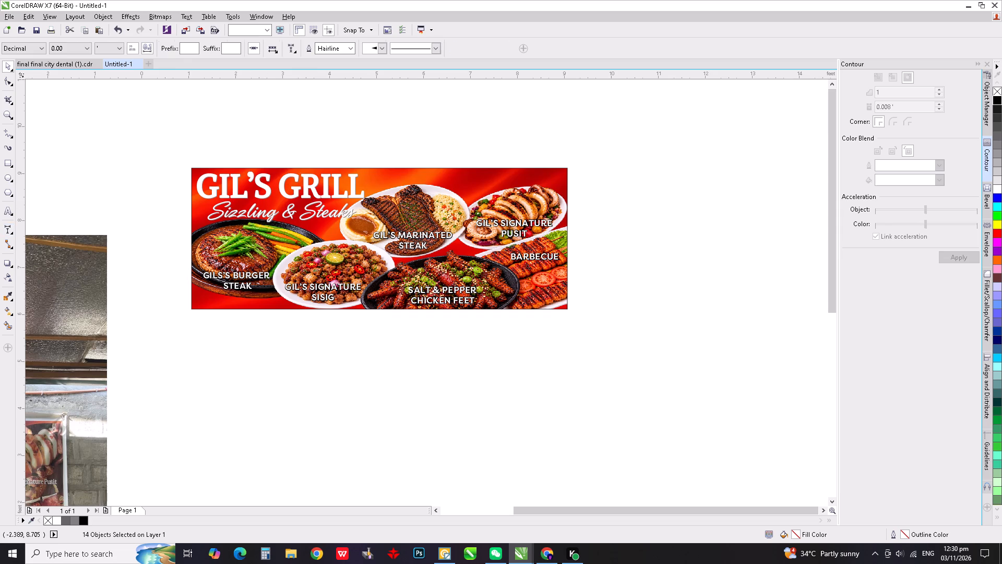
{"action": "left_click_drag", "start_coordinate": [188, 164], "coordinate": [570, 168]}
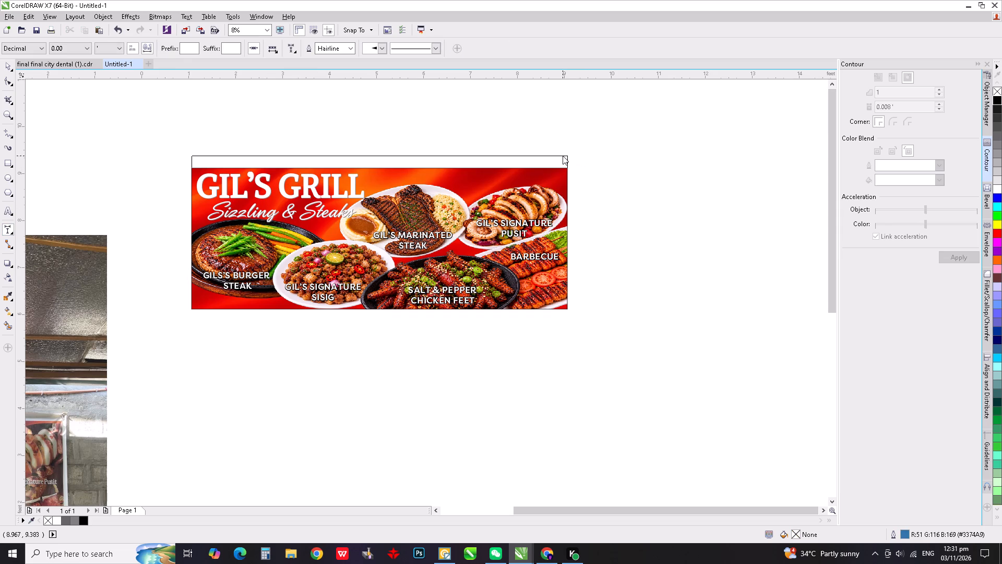
{"action": "left_click", "coordinate": [563, 152]}
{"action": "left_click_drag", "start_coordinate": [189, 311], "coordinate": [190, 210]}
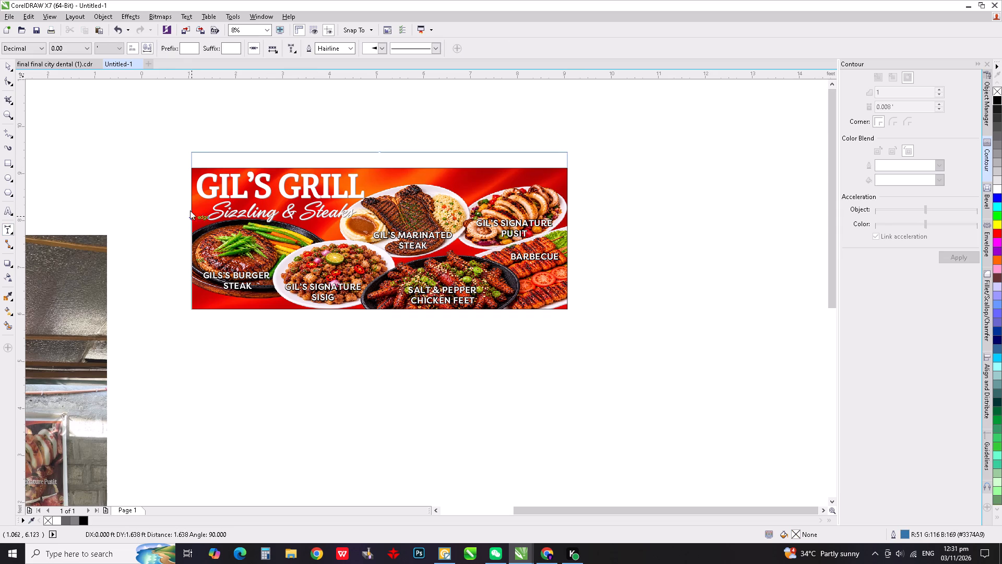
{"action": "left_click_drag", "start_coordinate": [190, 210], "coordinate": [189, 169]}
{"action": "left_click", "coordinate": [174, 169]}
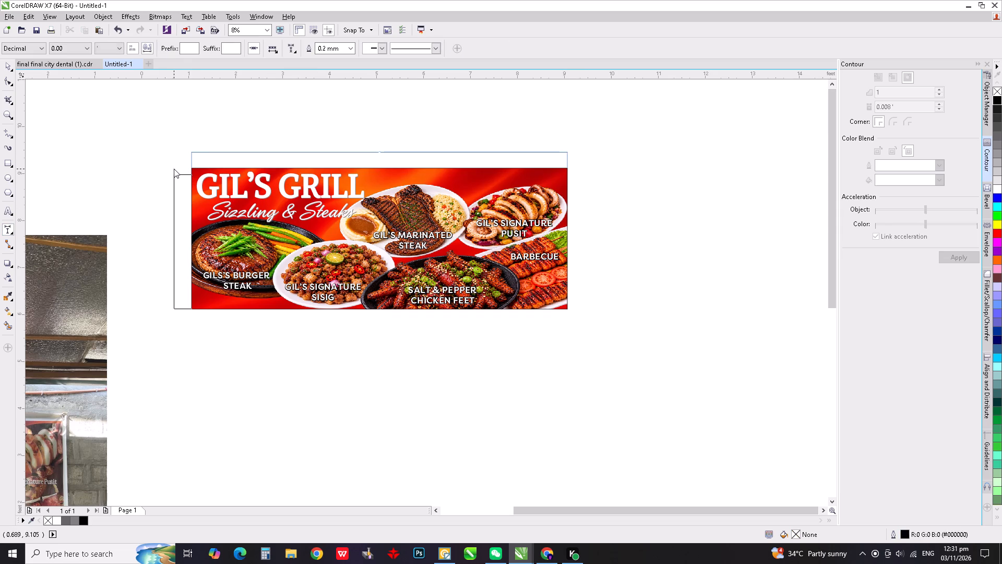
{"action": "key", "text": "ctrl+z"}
Dimension the banner's full height, placing the vertical dimension just outside its left edge.
{"action": "left_click_drag", "start_coordinate": [188, 308], "coordinate": [181, 161]}
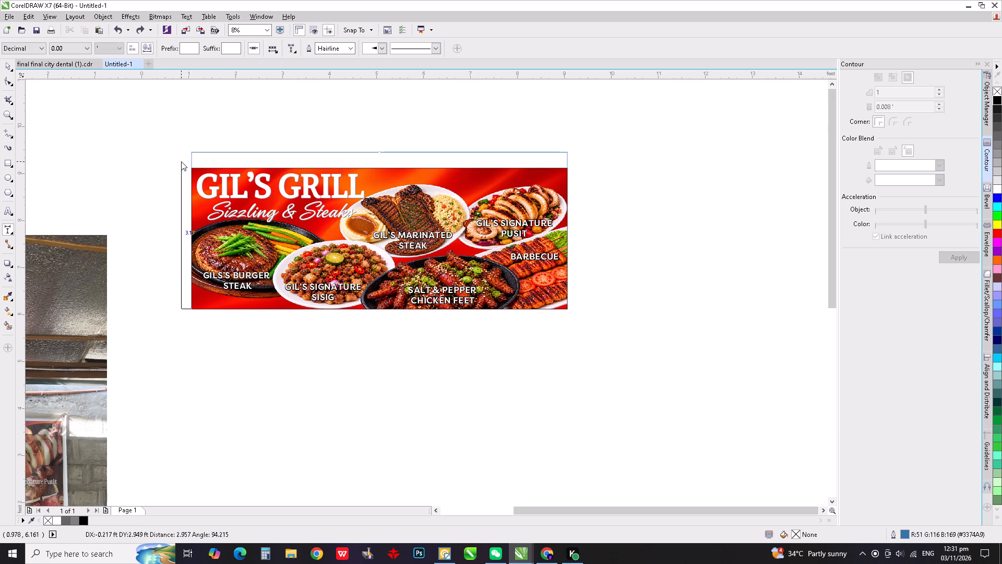
{"action": "left_click_drag", "start_coordinate": [181, 161], "coordinate": [189, 167]}
{"action": "left_click", "coordinate": [172, 168]}
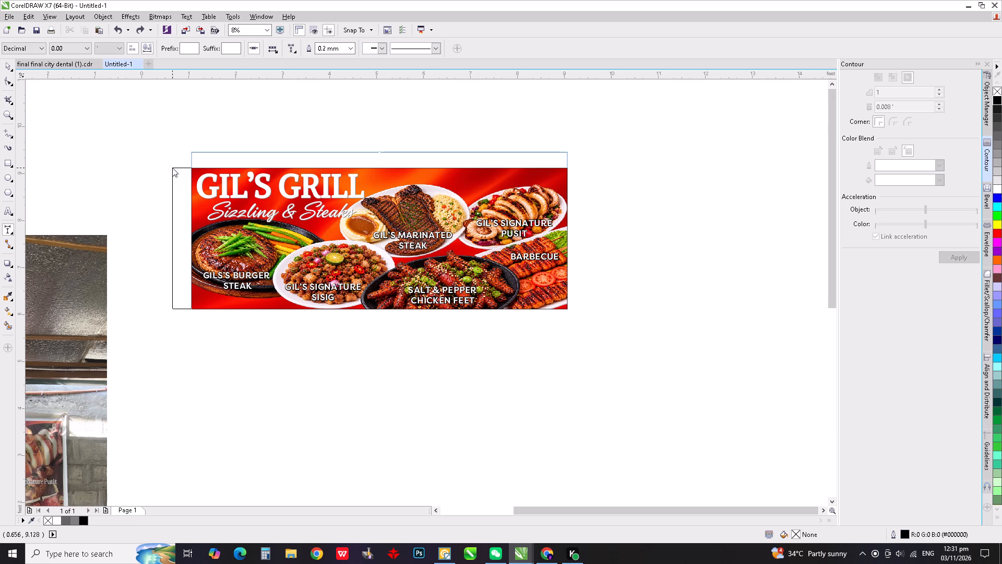
Stretch the width dimension vertically to about 133.7% so its line sits slightly farther above the banner.
{"action": "left_click", "coordinate": [11, 66]}
{"action": "left_click", "coordinate": [356, 152]}
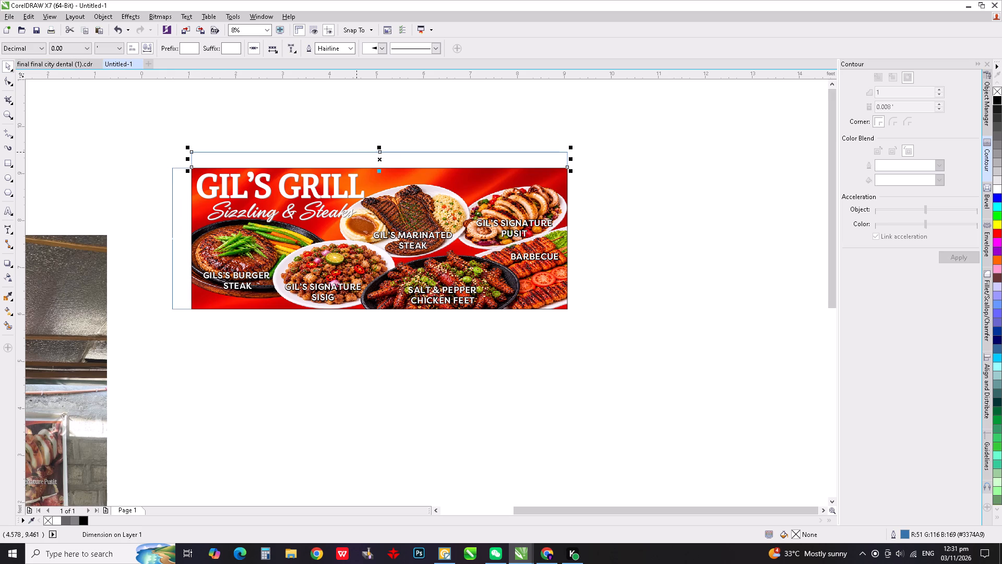
{"action": "left_click_drag", "start_coordinate": [379, 146], "coordinate": [381, 140]}
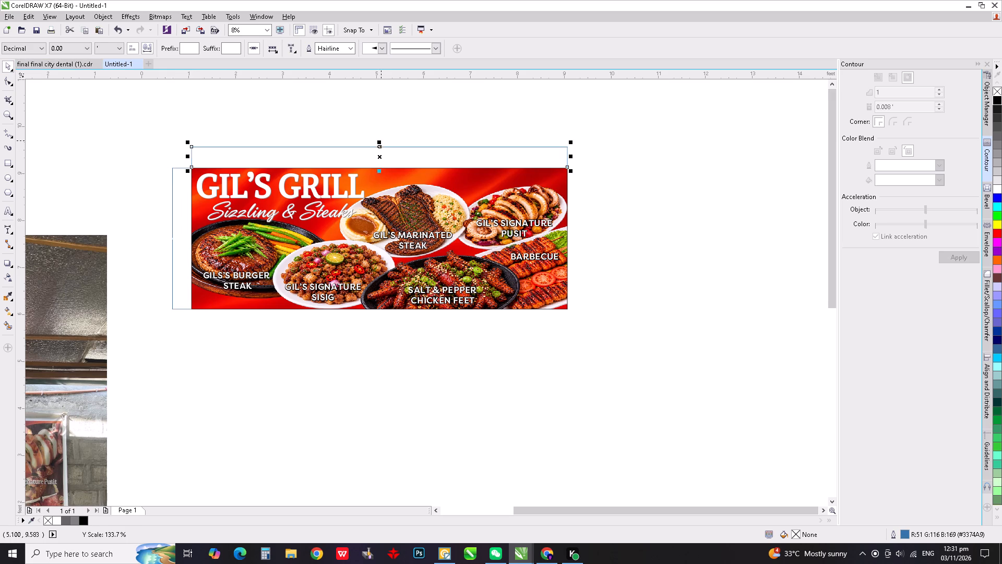
Try a 200 pt size on the width dimension's text and settle on 300 pt.
{"action": "left_click", "coordinate": [327, 125]}
{"action": "left_click_drag", "start_coordinate": [327, 125], "coordinate": [404, 158]}
{"action": "left_click_drag", "start_coordinate": [348, 48], "coordinate": [195, 37]}
{"action": "type", "text": "200"}
{"action": "key", "text": "Return"}
{"action": "left_click_drag", "start_coordinate": [340, 45], "coordinate": [206, 45]}
{"action": "type", "text": "23"}
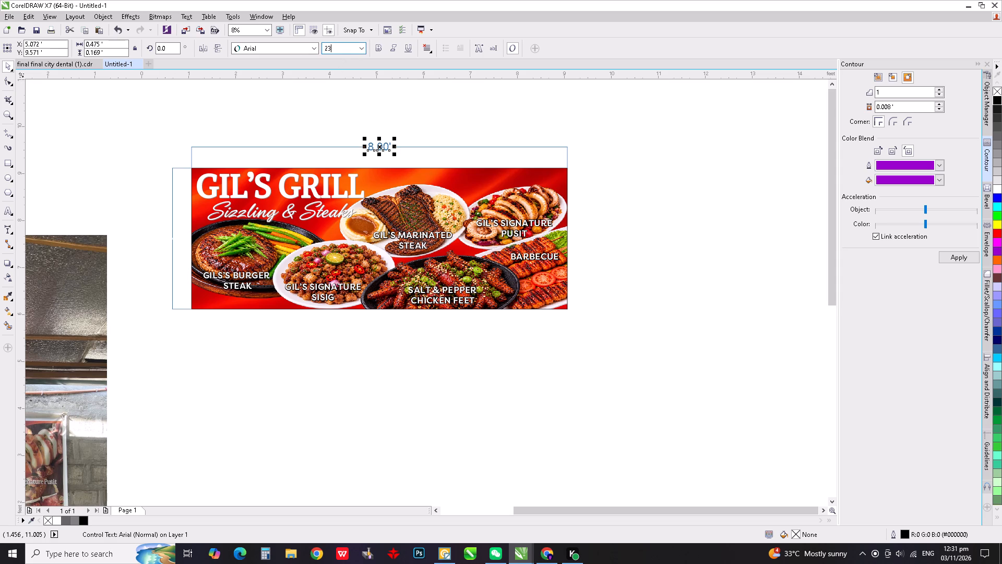
{"action": "key", "text": "BackSpace"}
{"action": "key", "text": "BackSpace"}
{"action": "type", "text": "300"}
{"action": "key", "text": "Return"}
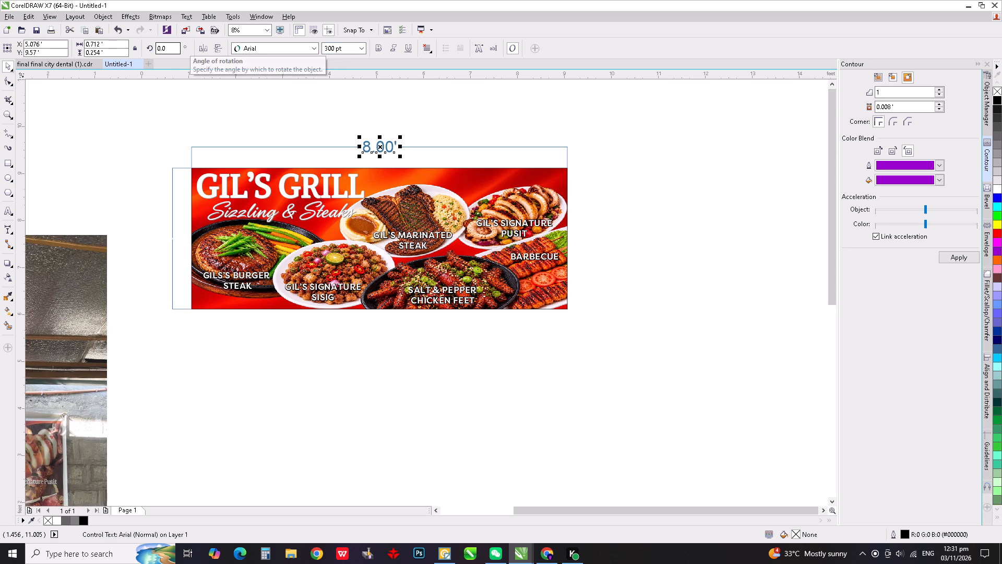
Set the height dimension's text size to 300 pt.
{"action": "left_click_drag", "start_coordinate": [153, 211], "coordinate": [184, 272]}
{"action": "left_click_drag", "start_coordinate": [354, 48], "coordinate": [251, 47]}
{"action": "type", "text": "300"}
{"action": "key", "text": "Return"}
Set the precision of the width and height dimensions to whole feet, with no decimal places.
{"action": "left_click", "coordinate": [296, 149]}
{"action": "left_click", "coordinate": [322, 146]}
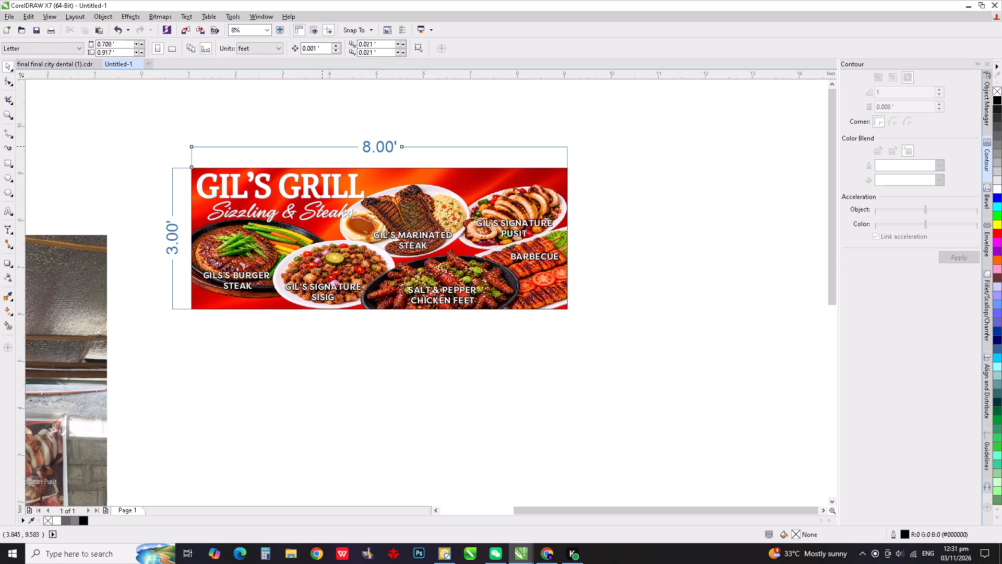
{"action": "left_click", "coordinate": [59, 45]}
{"action": "left_click", "coordinate": [57, 57]}
{"action": "left_click", "coordinate": [175, 168]}
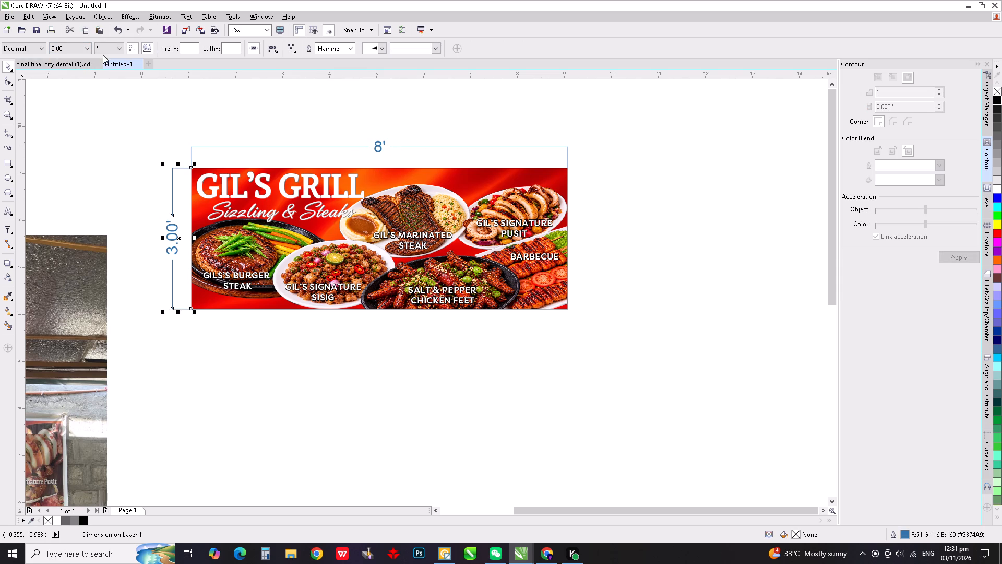
{"action": "left_click", "coordinate": [65, 53]}
{"action": "left_click", "coordinate": [64, 59]}
{"action": "left_click_drag", "start_coordinate": [186, 110], "coordinate": [191, 112]}
Move the whole banner together with its two dimensions to the right and slightly down, farther from the photo.
{"action": "left_click_drag", "start_coordinate": [164, 126], "coordinate": [654, 384]}
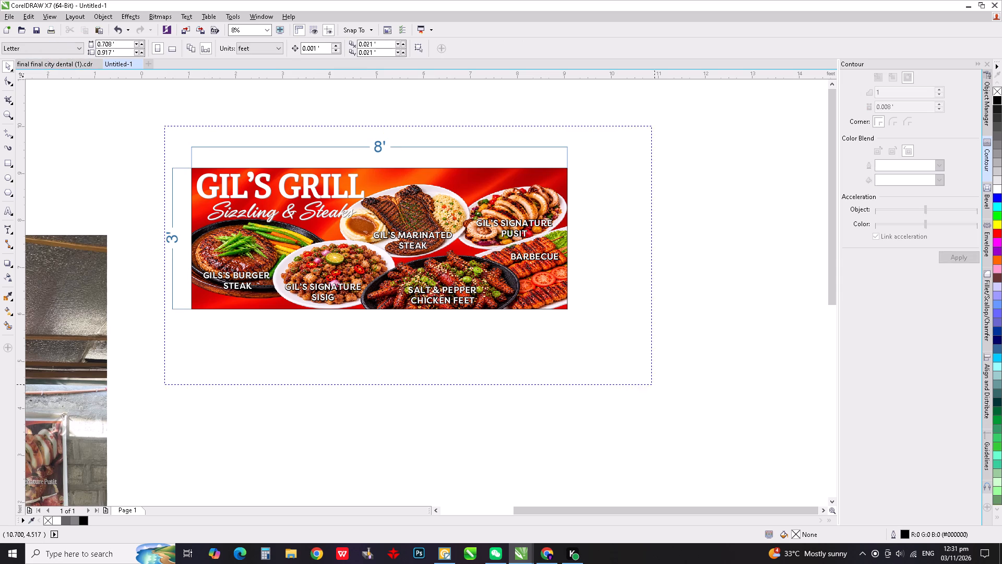
{"action": "left_click_drag", "start_coordinate": [654, 384], "coordinate": [682, 381]}
{"action": "left_click_drag", "start_coordinate": [427, 208], "coordinate": [507, 242]}
{"action": "left_click", "coordinate": [695, 284]}
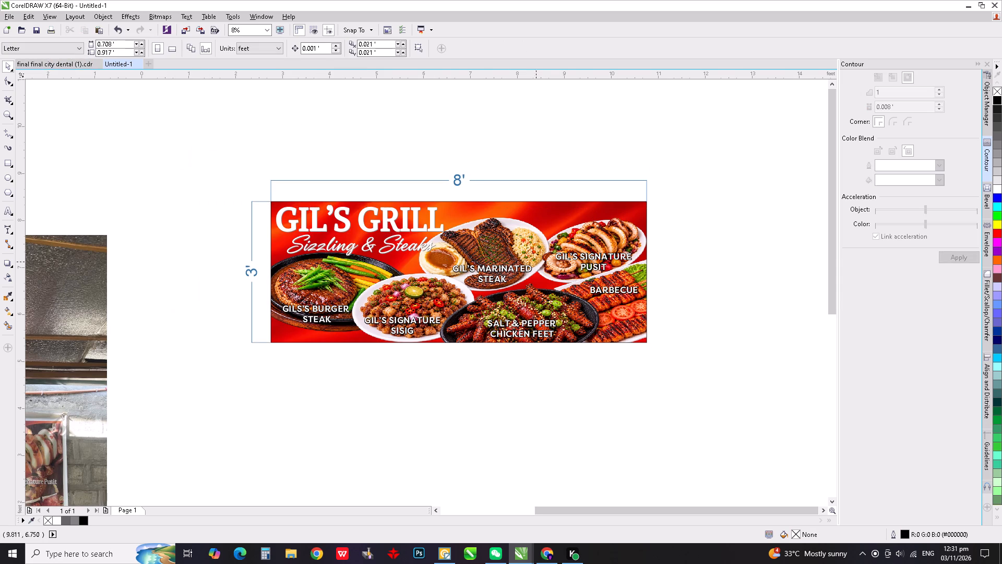
Move the BARBECUE caption and its black contour together slightly down on the skewer platter.
{"action": "scroll", "coordinate": [620, 300], "scroll_direction": "up", "scroll_amount": 2}
{"action": "left_click_drag", "start_coordinate": [730, 304], "coordinate": [422, 226]}
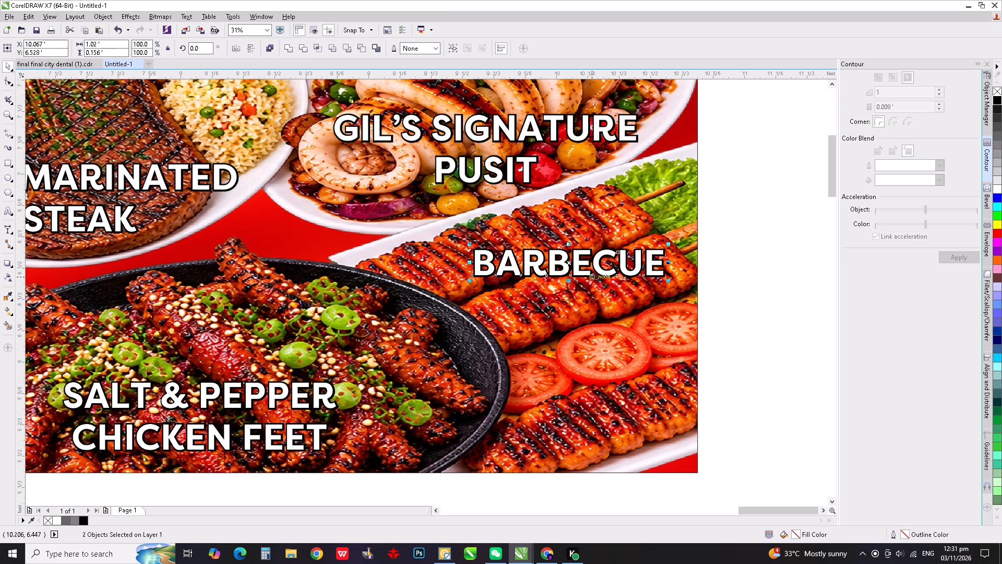
{"action": "left_click_drag", "start_coordinate": [601, 274], "coordinate": [611, 344]}
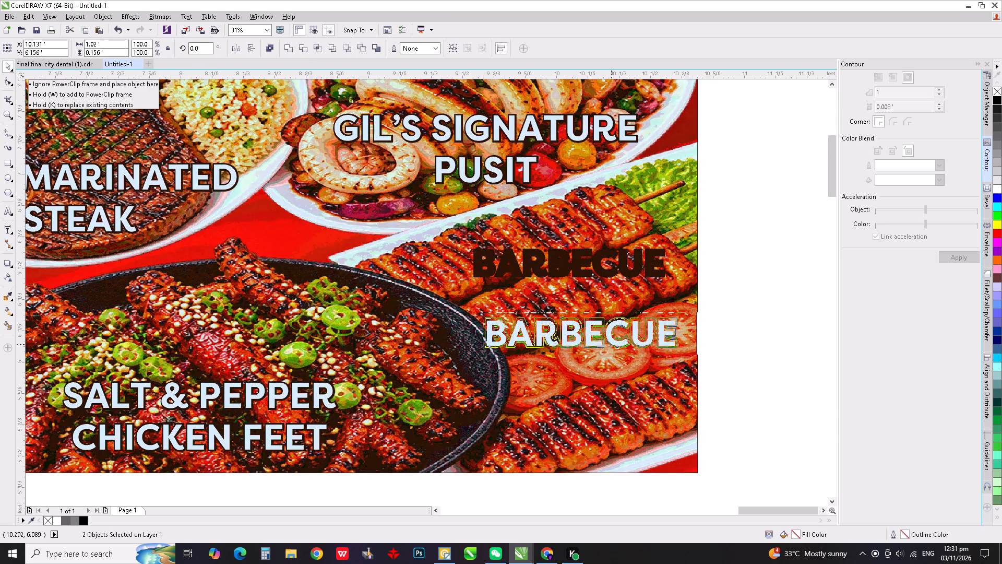
{"action": "left_click_drag", "start_coordinate": [611, 344], "coordinate": [608, 307]}
{"action": "left_click", "coordinate": [763, 299]}
Examine the caption placement up close and the whole banner with its dimensions.
{"action": "scroll", "coordinate": [607, 253], "scroll_direction": "down", "scroll_amount": 2}
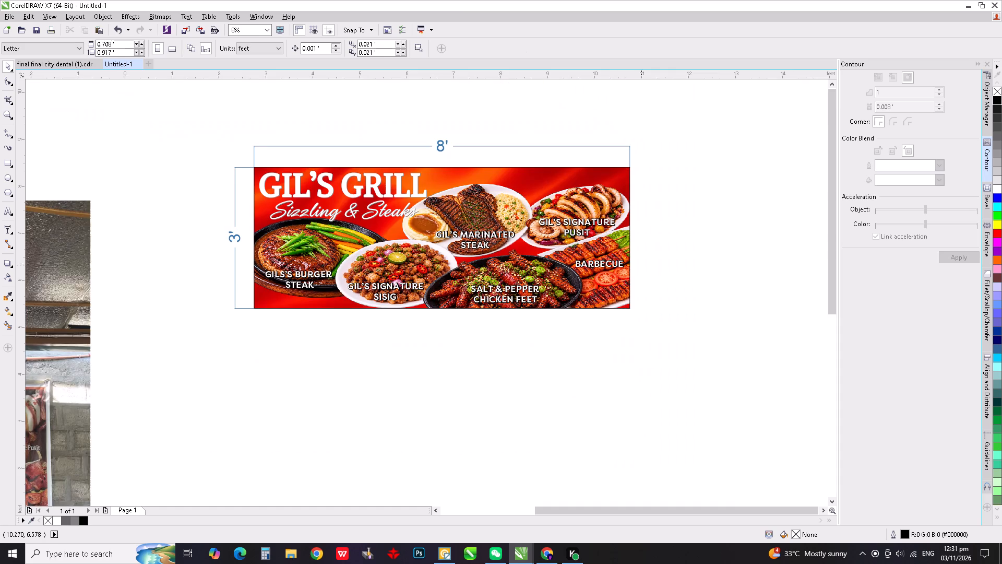
{"action": "scroll", "coordinate": [589, 260], "scroll_direction": "up", "scroll_amount": 1}
{"action": "scroll", "coordinate": [540, 267], "scroll_direction": "down", "scroll_amount": 1}
{"action": "scroll", "coordinate": [488, 263], "scroll_direction": "up", "scroll_amount": 1}
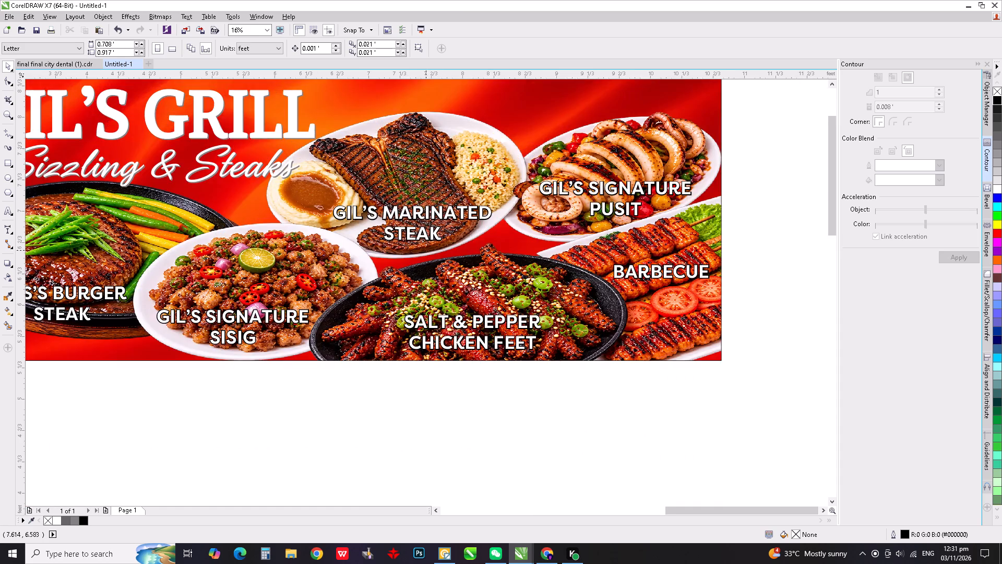
{"action": "scroll", "coordinate": [426, 250], "scroll_direction": "down", "scroll_amount": 1}
{"action": "key", "text": "z"}
{"action": "left_click_drag", "start_coordinate": [156, 135], "coordinate": [588, 321]}
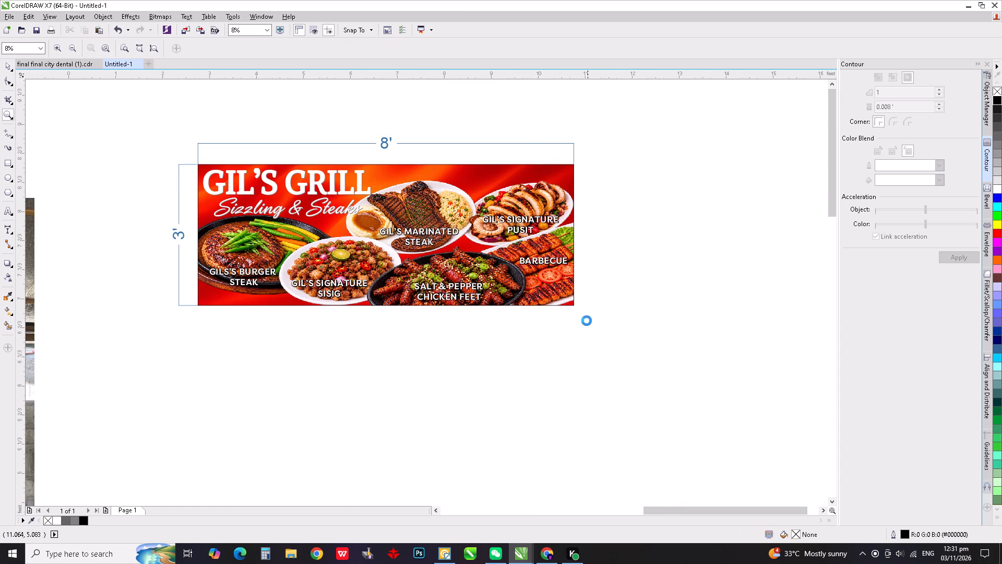
Capture a screenshot of the whole banner with its 8' and 3' dimensions and copy it to the clipboard.
{"action": "key", "text": "alt+a"}
{"action": "left_click_drag", "start_coordinate": [49, 115], "coordinate": [651, 498]}
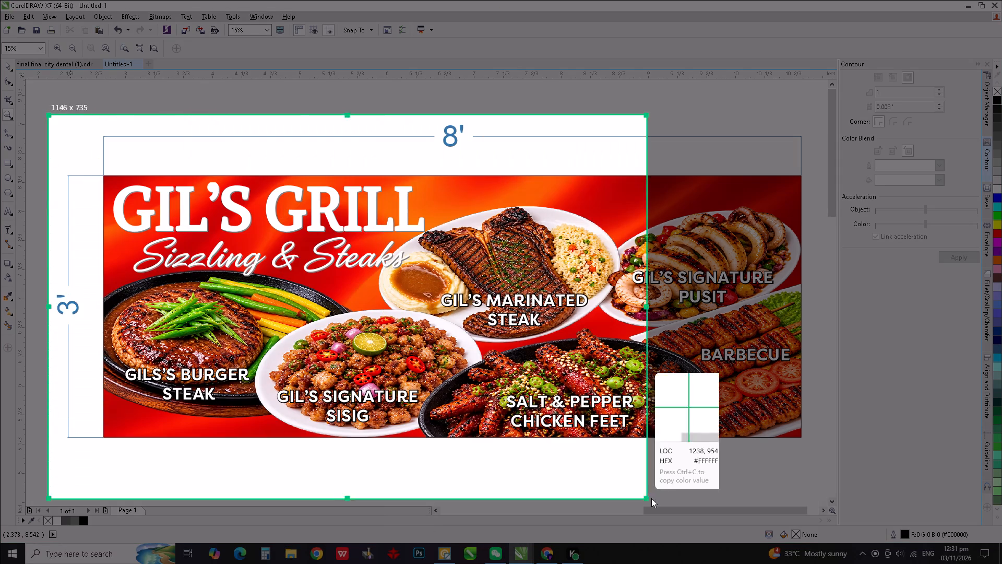
{"action": "left_click_drag", "start_coordinate": [651, 498], "coordinate": [815, 462]}
{"action": "left_click", "coordinate": [802, 479]}
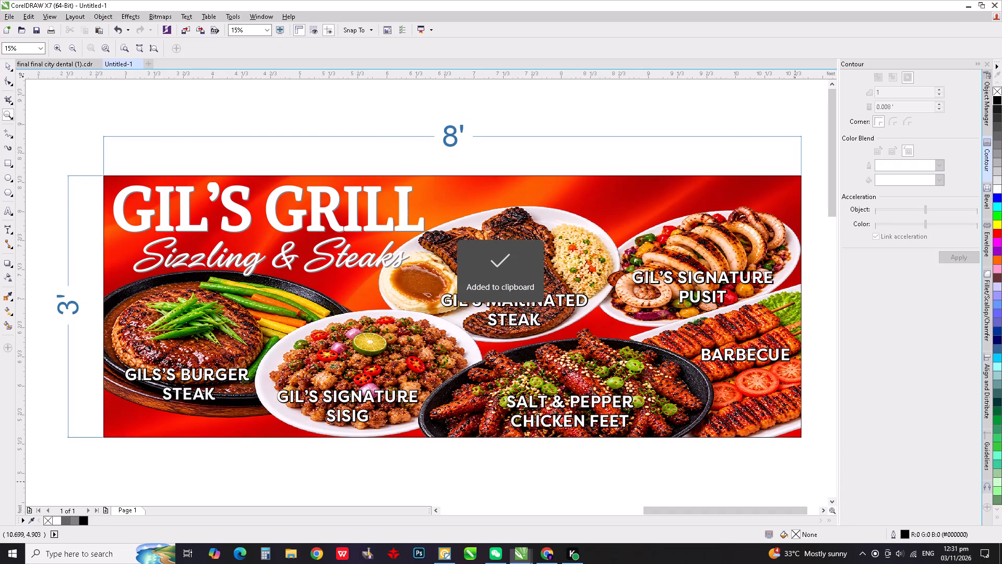
Switch to the Facebook page in Chrome, close the enlarged photo, and attach the banner screenshot to a reply in the client's chat.
{"action": "left_click", "coordinate": [554, 556]}
{"action": "left_click", "coordinate": [967, 66]}
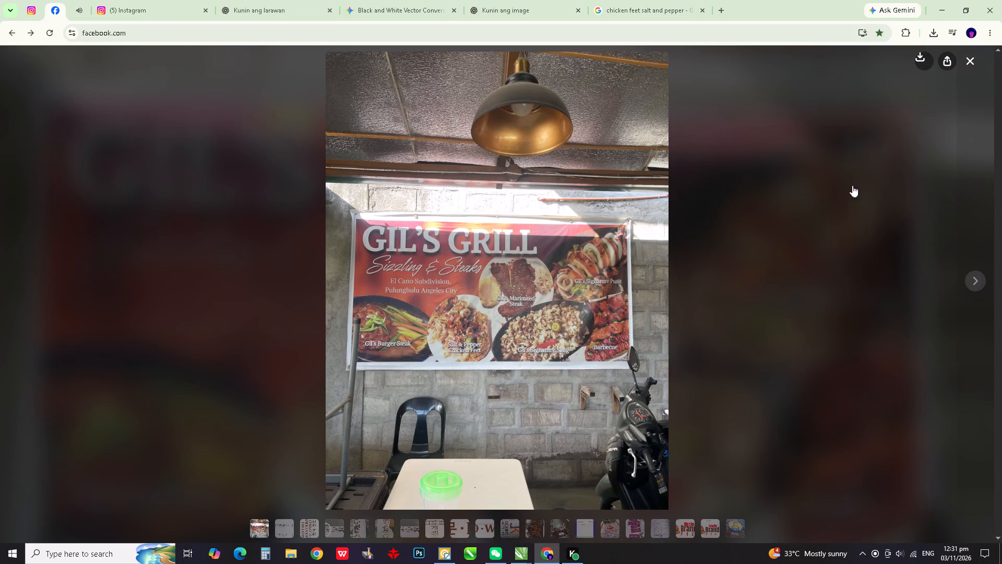
{"action": "scroll", "coordinate": [869, 471], "scroll_direction": "down", "scroll_amount": 16}
{"action": "left_click", "coordinate": [873, 522]}
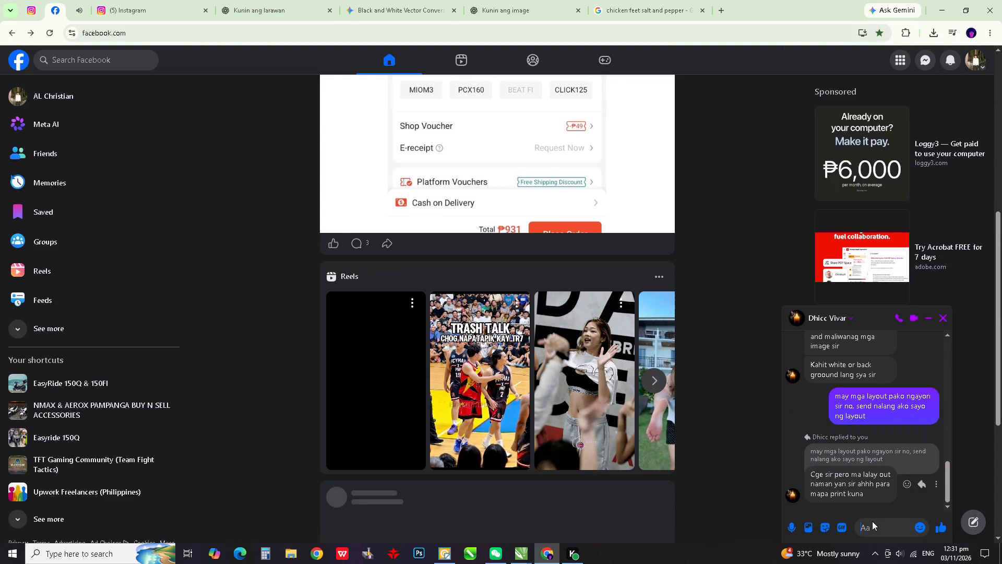
{"action": "key", "text": "ctrl+v"}
Begin the message accompanying the screenshot with "sir pacheck na muna ito,".
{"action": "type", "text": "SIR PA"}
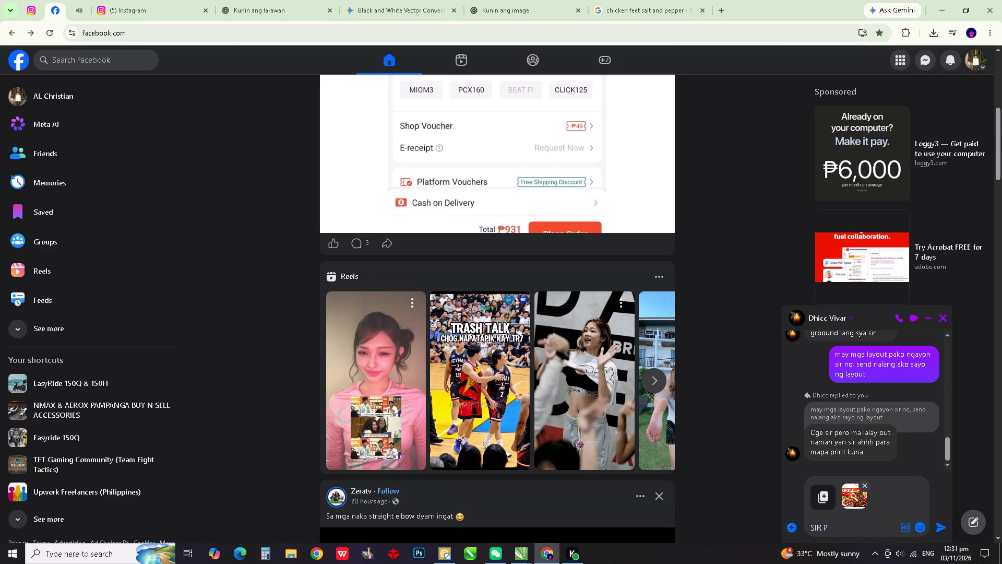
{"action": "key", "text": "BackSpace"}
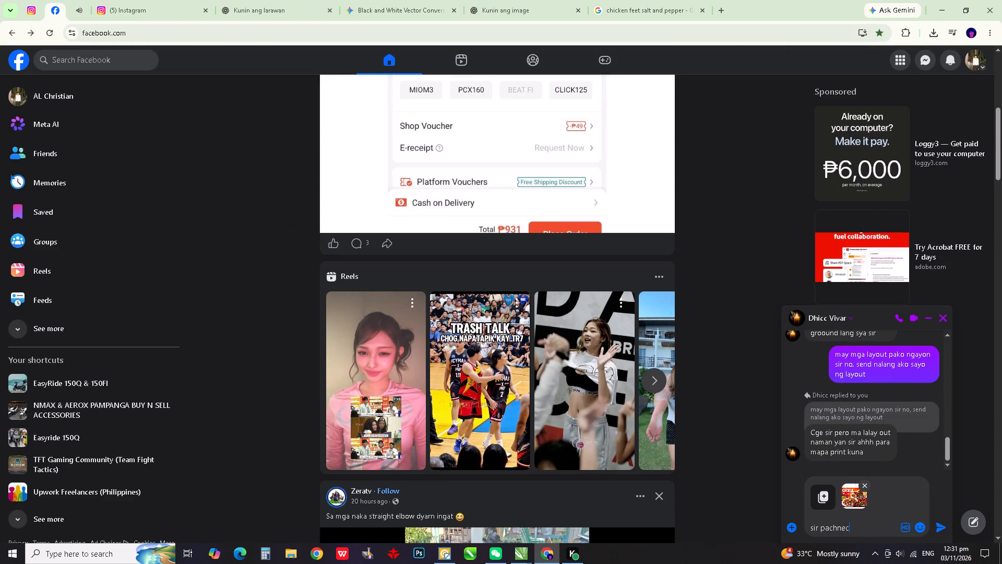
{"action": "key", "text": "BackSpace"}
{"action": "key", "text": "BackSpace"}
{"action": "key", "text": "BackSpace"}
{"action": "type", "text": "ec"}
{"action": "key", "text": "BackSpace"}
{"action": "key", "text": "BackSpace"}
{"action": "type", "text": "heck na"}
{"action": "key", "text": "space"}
{"action": "scroll", "coordinate": [846, 394], "scroll_direction": "up", "scroll_amount": 2}
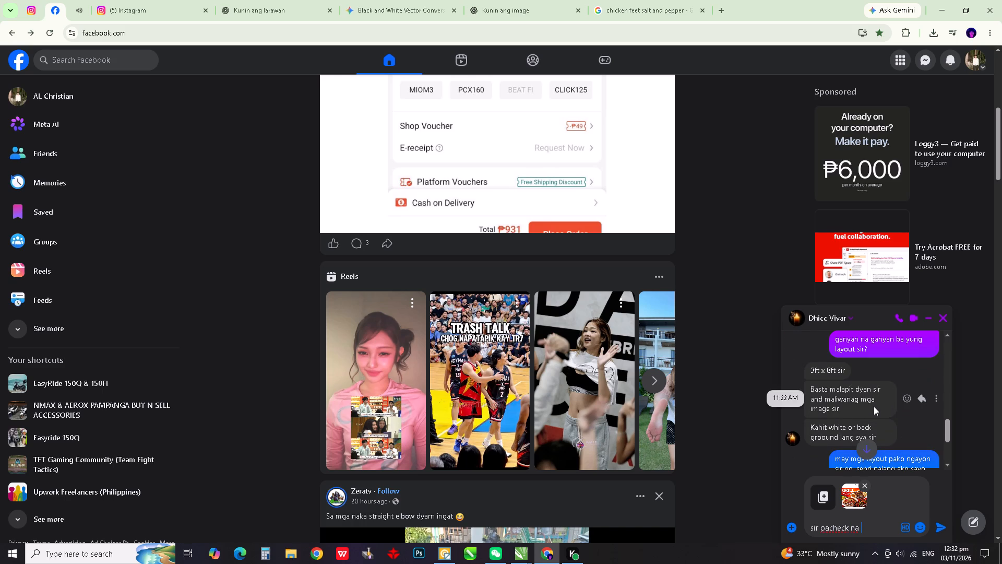
{"action": "scroll", "coordinate": [874, 407], "scroll_direction": "down", "scroll_amount": 1}
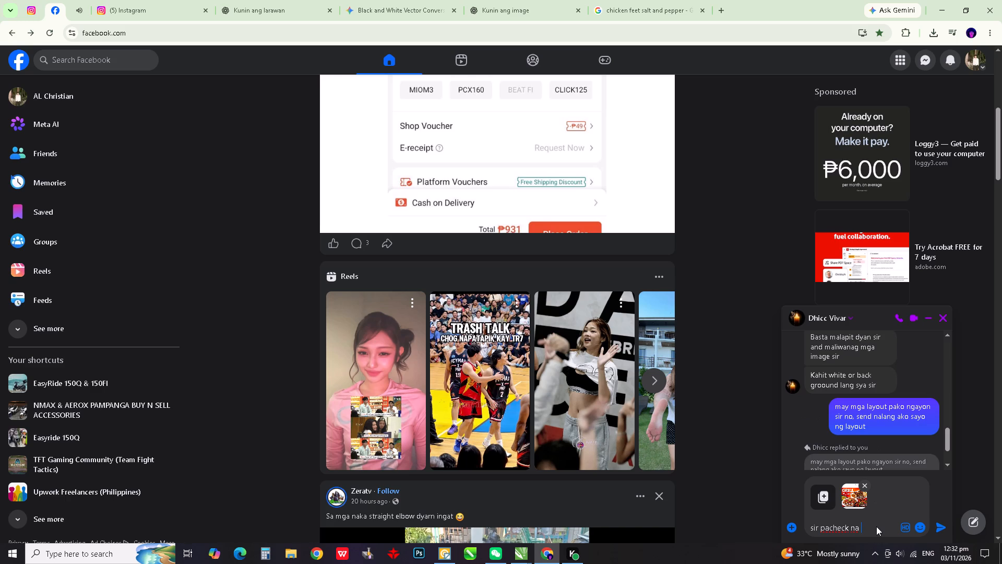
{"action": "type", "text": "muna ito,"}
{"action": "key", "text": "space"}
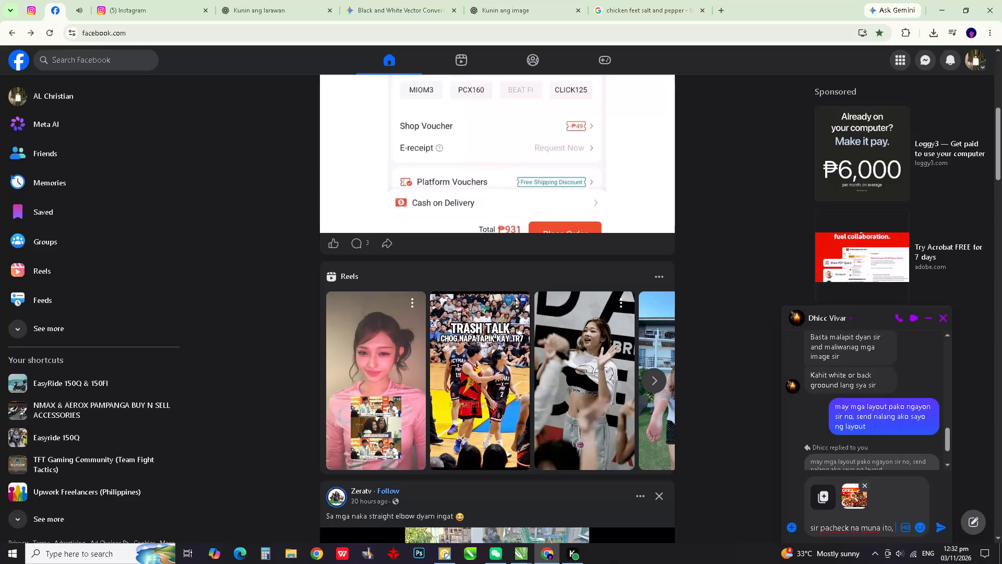
Continue the message with "wala ako makitang image na maayos sa internet ginawa ko nalang na AI pero similar naman siya layout nila".
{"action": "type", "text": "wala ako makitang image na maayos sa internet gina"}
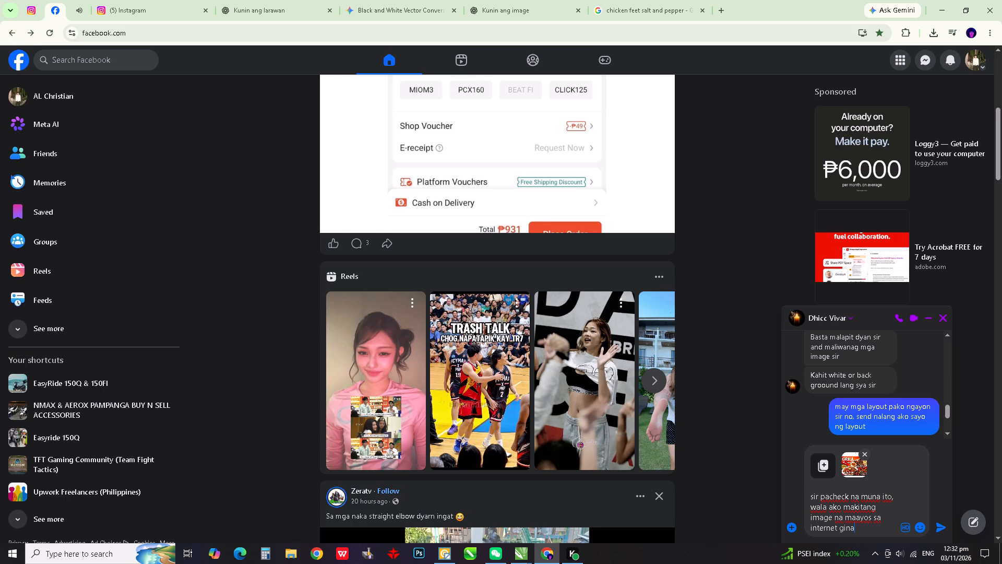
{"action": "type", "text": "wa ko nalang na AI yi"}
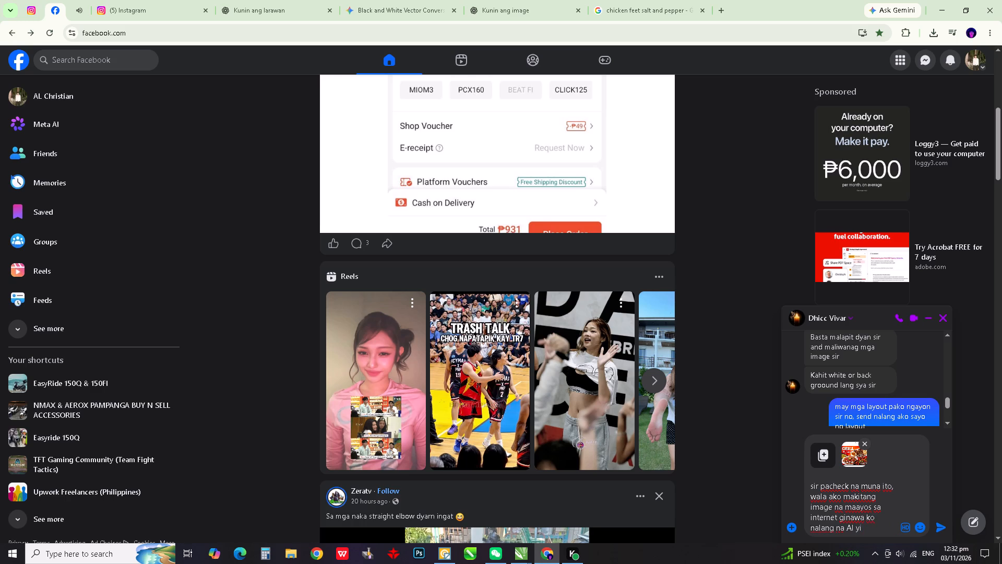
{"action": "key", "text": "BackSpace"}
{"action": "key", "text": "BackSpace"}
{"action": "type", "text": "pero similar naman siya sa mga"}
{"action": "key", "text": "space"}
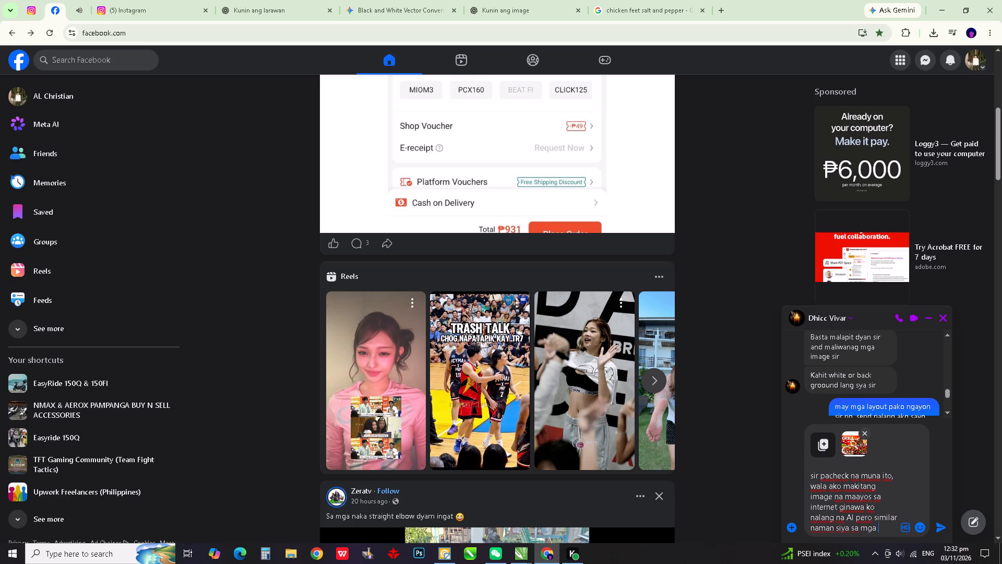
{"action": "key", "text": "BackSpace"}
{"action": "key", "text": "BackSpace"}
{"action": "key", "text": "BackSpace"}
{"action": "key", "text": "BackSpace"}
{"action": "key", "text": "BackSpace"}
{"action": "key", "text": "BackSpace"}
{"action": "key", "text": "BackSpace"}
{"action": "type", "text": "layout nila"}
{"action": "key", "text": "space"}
Finish the message with "if okay na yung ganyan sir print na natin" and send it with the banner screenshot.
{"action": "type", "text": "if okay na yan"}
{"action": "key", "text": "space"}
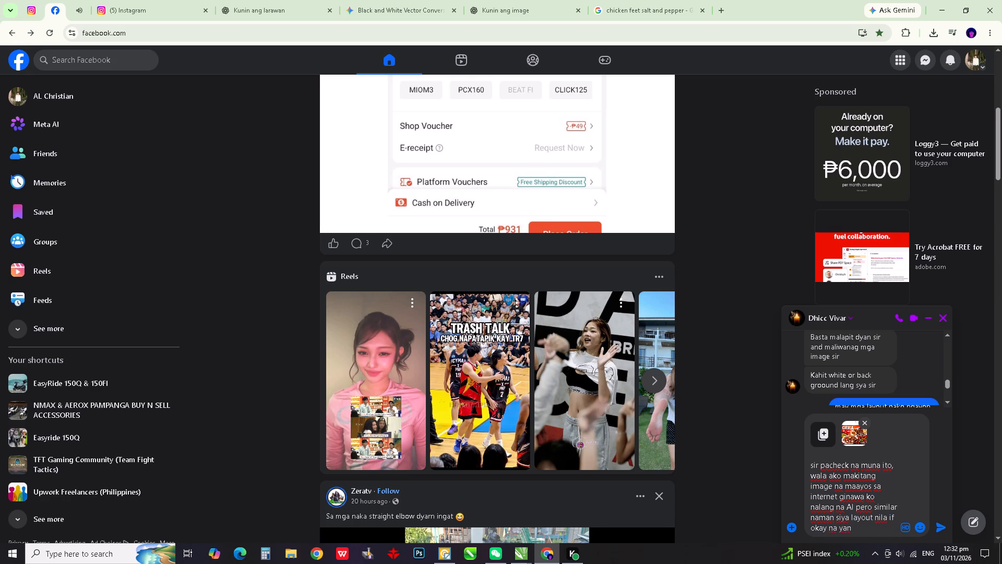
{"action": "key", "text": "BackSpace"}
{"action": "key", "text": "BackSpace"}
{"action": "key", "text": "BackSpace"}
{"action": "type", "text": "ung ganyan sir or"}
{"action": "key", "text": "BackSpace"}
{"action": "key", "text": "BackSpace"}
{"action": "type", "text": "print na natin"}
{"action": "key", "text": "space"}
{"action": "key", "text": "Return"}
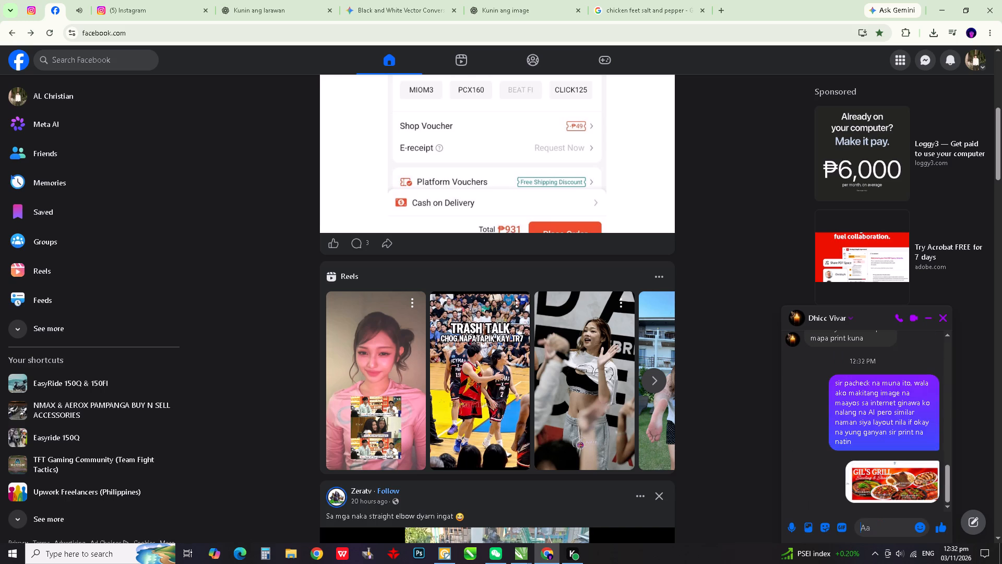
Examine the sent banner screenshot enlarged, look back at the client's banner photo in the conversation, and close the chat.
{"action": "left_click", "coordinate": [903, 402]}
{"action": "left_click", "coordinate": [884, 475]}
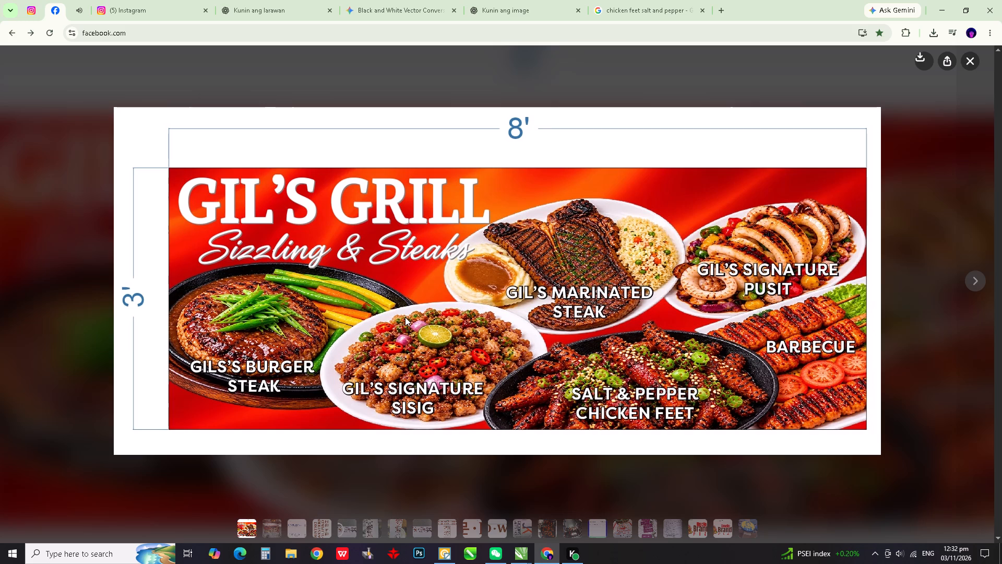
{"action": "key", "text": "Escape"}
{"action": "scroll", "coordinate": [758, 317], "scroll_direction": "down", "scroll_amount": 7}
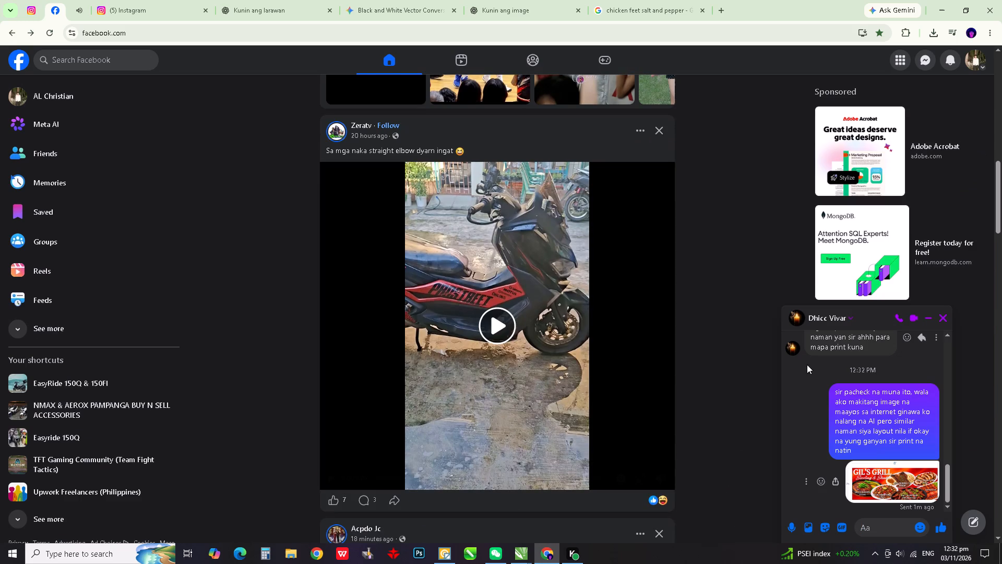
{"action": "left_click", "coordinate": [719, 324]}
{"action": "left_click", "coordinate": [870, 460]}
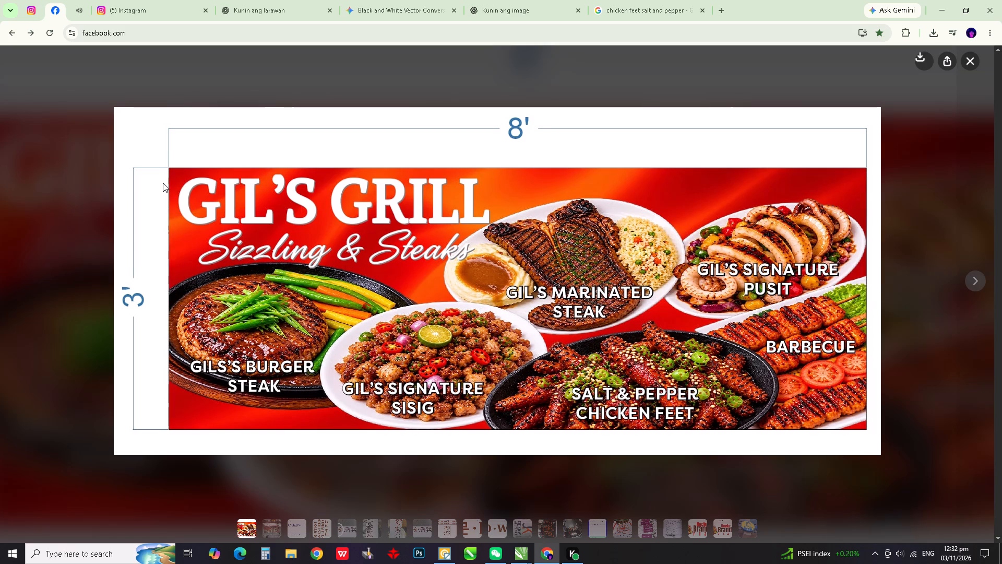
{"action": "key", "text": "Escape"}
{"action": "scroll", "coordinate": [902, 425], "scroll_direction": "up", "scroll_amount": 10}
{"action": "scroll", "coordinate": [886, 485], "scroll_direction": "down", "scroll_amount": 3}
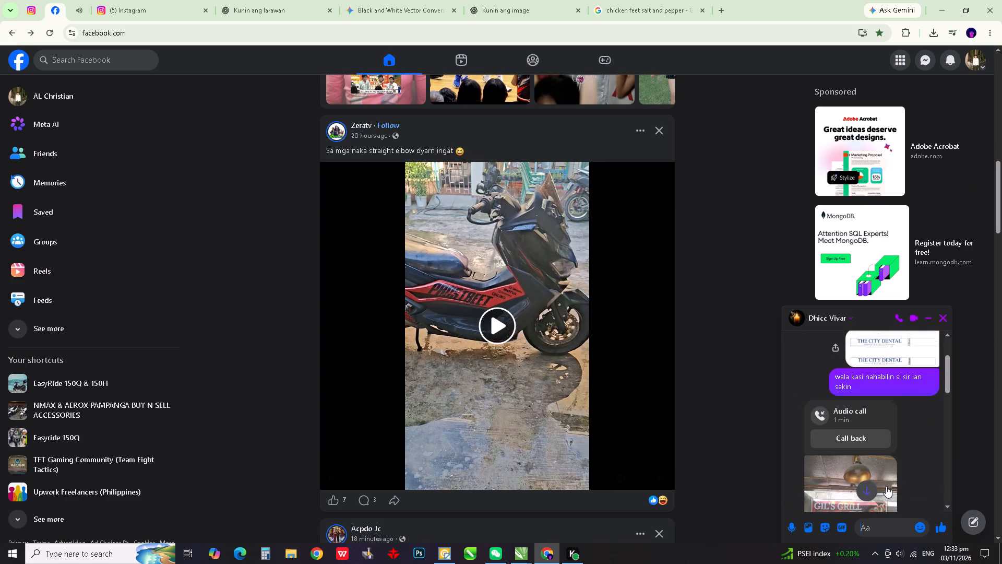
{"action": "left_click", "coordinate": [860, 387]}
{"action": "key", "text": "Escape"}
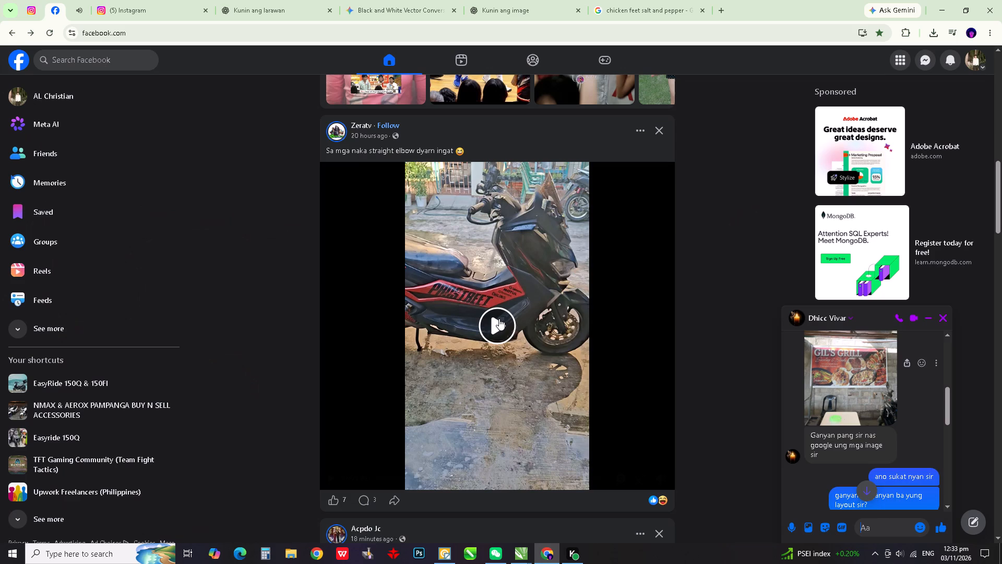
{"action": "scroll", "coordinate": [851, 358], "scroll_direction": "down", "scroll_amount": 20}
{"action": "scroll", "coordinate": [851, 358], "scroll_direction": "down", "scroll_amount": 1}
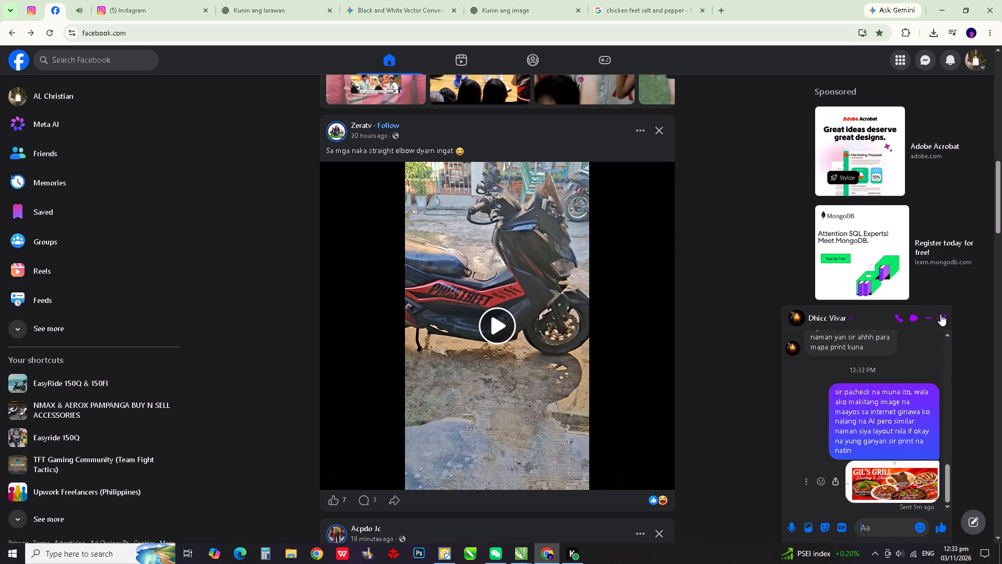
{"action": "left_click", "coordinate": [945, 318]}
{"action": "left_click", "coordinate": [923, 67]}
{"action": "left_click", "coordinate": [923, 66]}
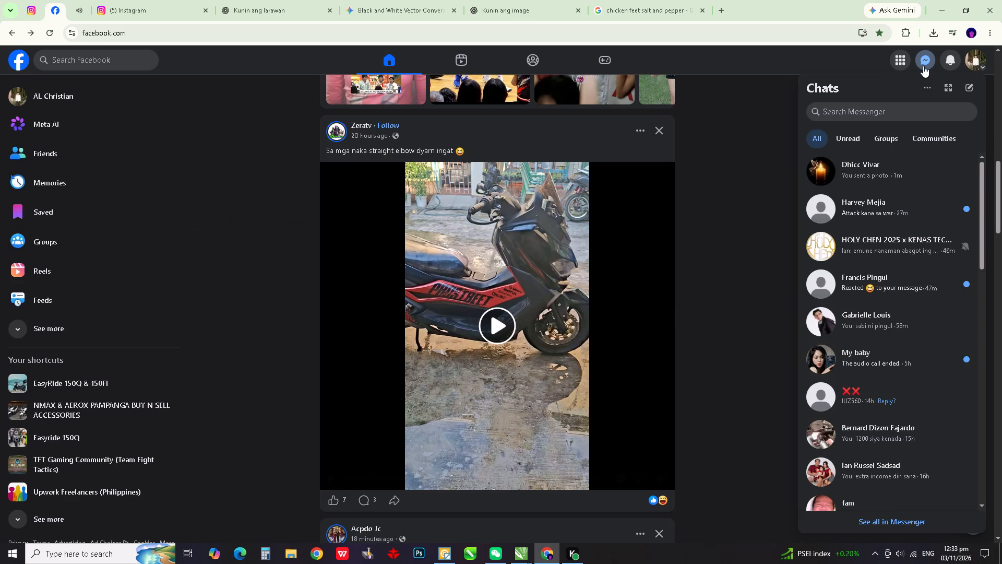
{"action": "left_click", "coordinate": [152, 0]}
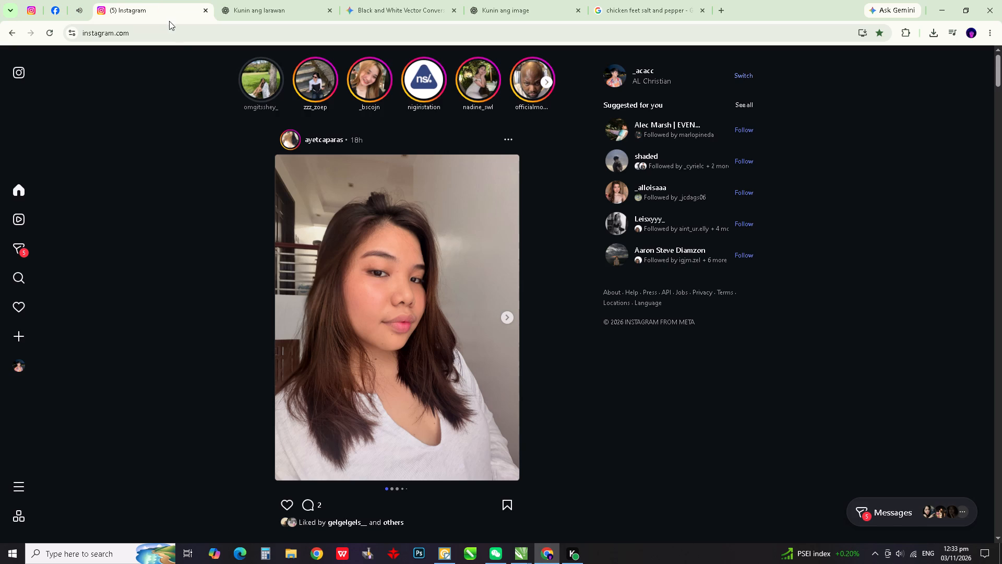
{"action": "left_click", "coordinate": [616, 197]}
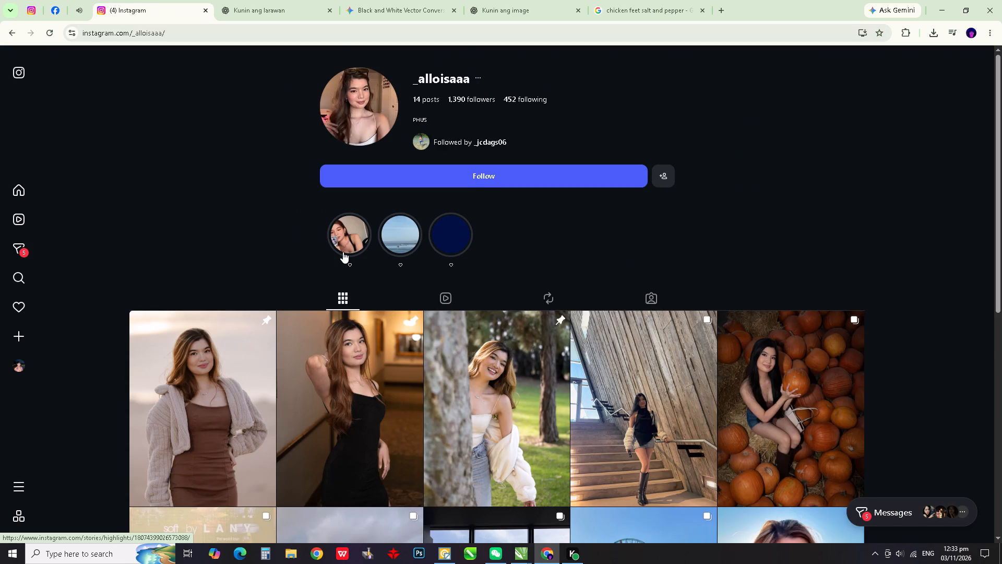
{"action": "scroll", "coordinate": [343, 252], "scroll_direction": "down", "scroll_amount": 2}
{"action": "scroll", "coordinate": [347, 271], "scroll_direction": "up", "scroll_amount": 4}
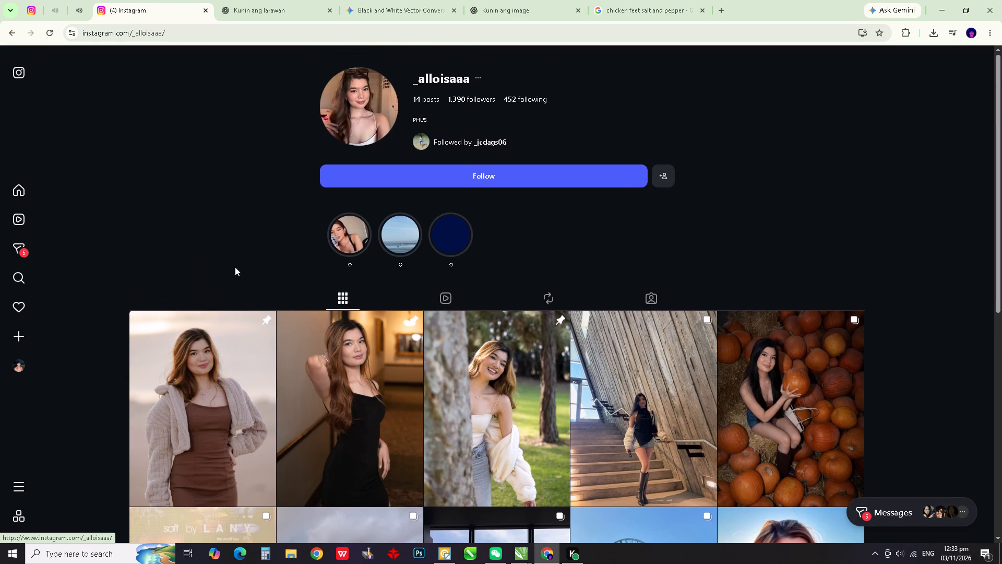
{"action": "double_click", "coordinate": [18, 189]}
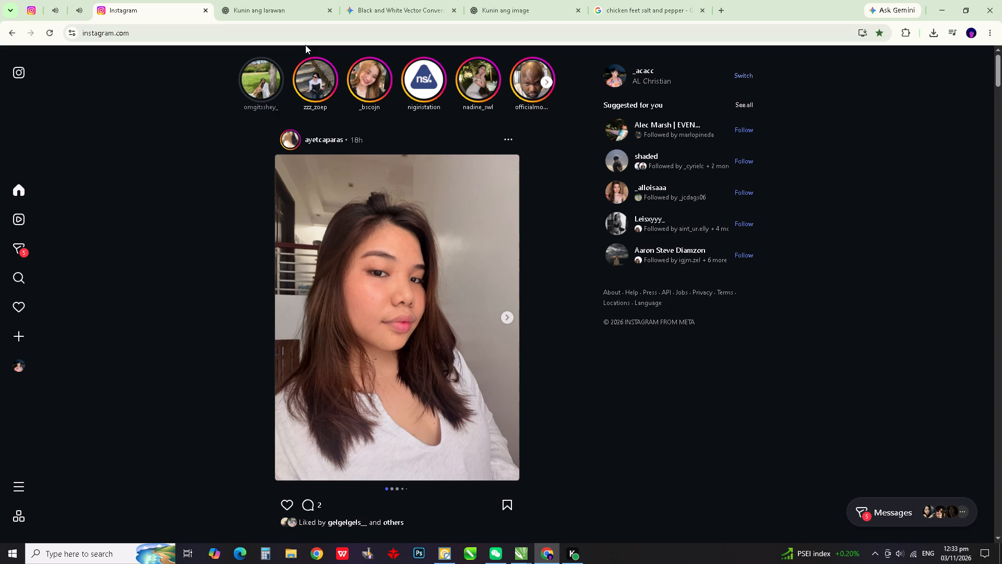
Minimize all open windows to show the desktop.
{"action": "key", "text": "super+d"}
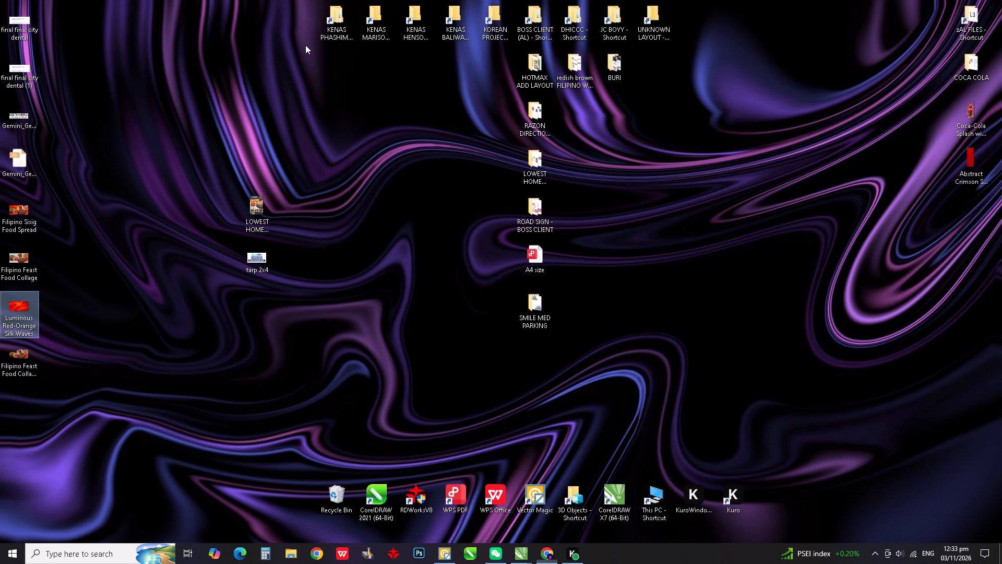